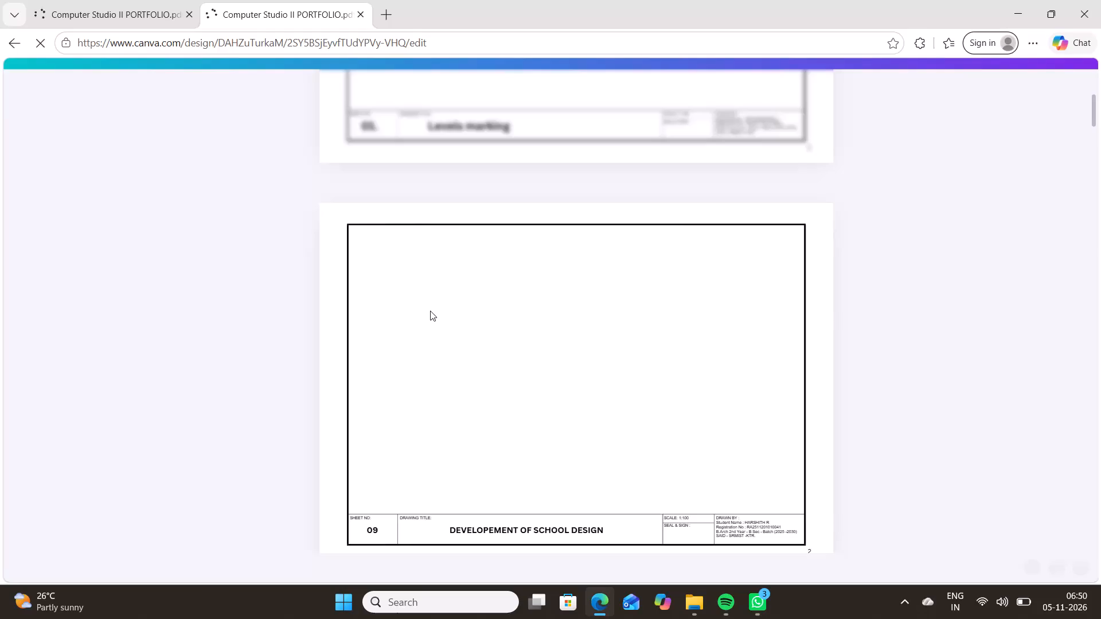
Look through the portfolio sheets from the levels marking page to the final school design 3D view on page 17.
scroll(430, 311, down, 7)
middle_drag(491, 303, 497, 331)
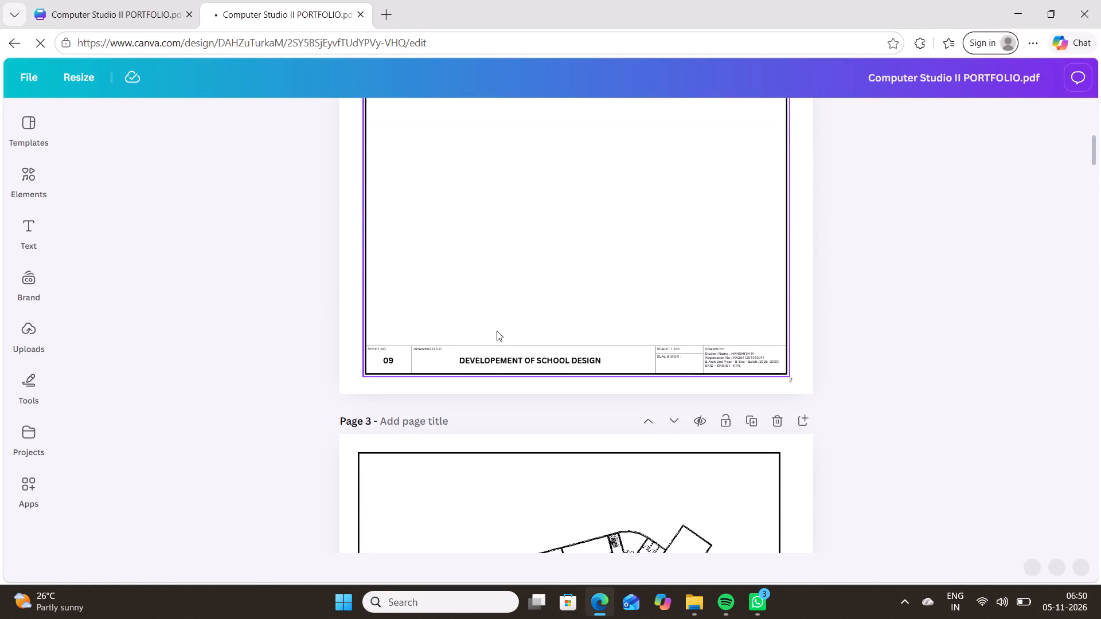
middle_drag(497, 331, 495, 359)
scroll(503, 318, down, 6)
scroll(503, 318, up, 9)
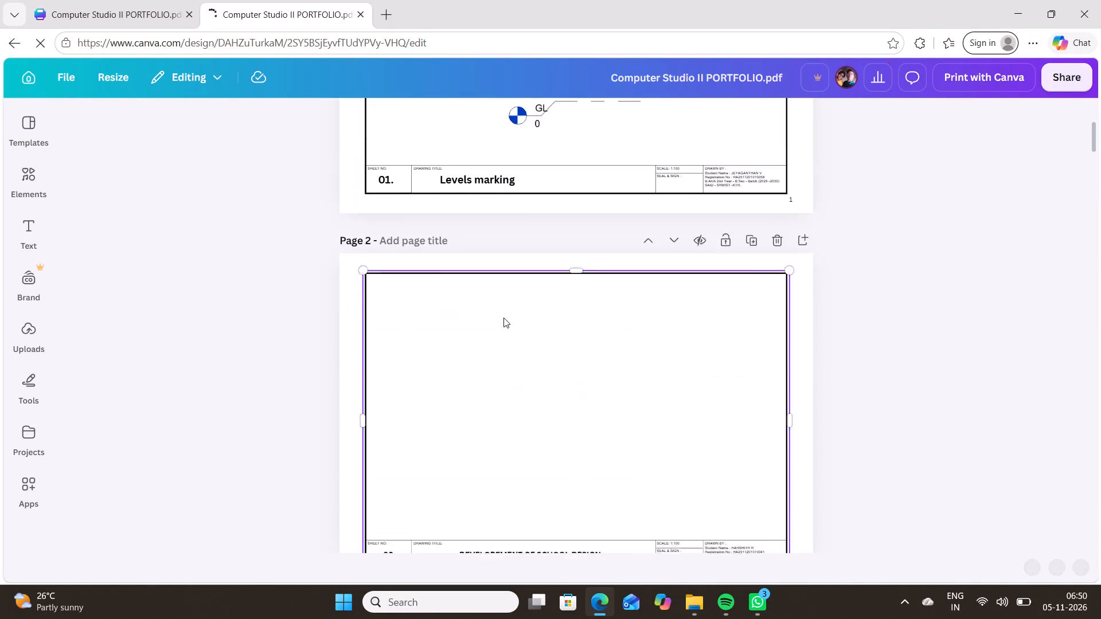
scroll(503, 318, up, 8)
scroll(626, 319, down, 5)
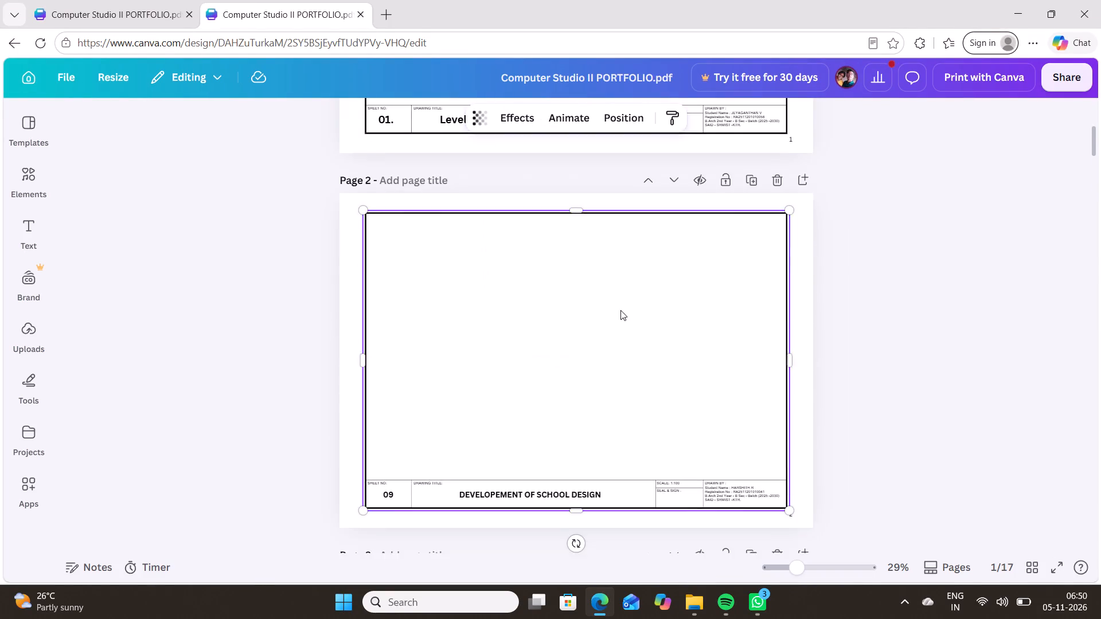
scroll(620, 307, down, 19)
scroll(618, 308, down, 7)
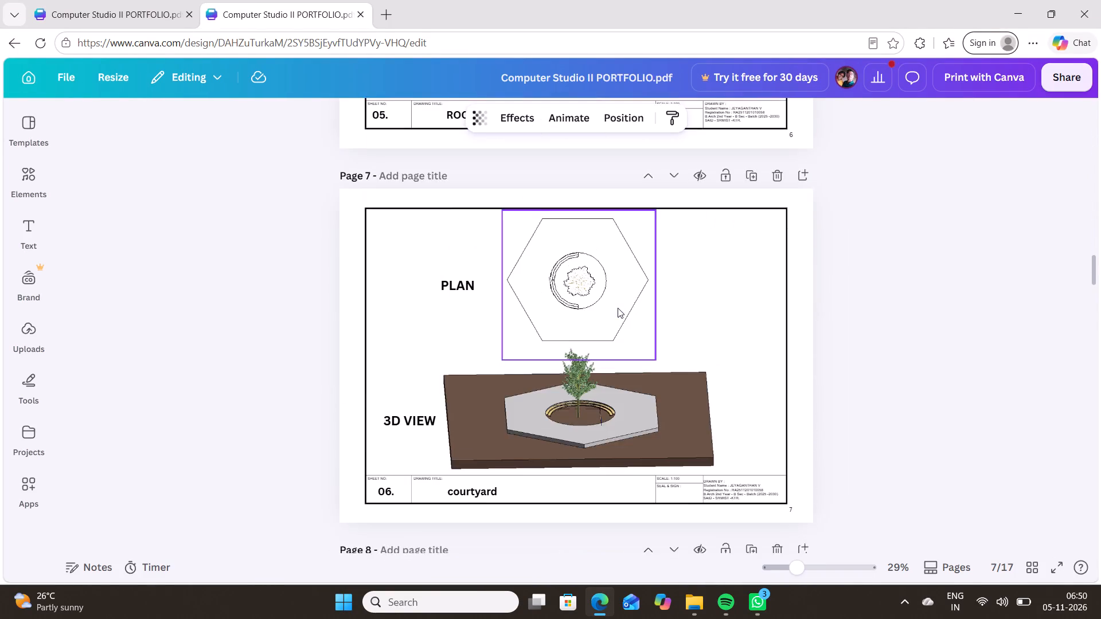
scroll(618, 308, down, 19)
scroll(618, 308, down, 5)
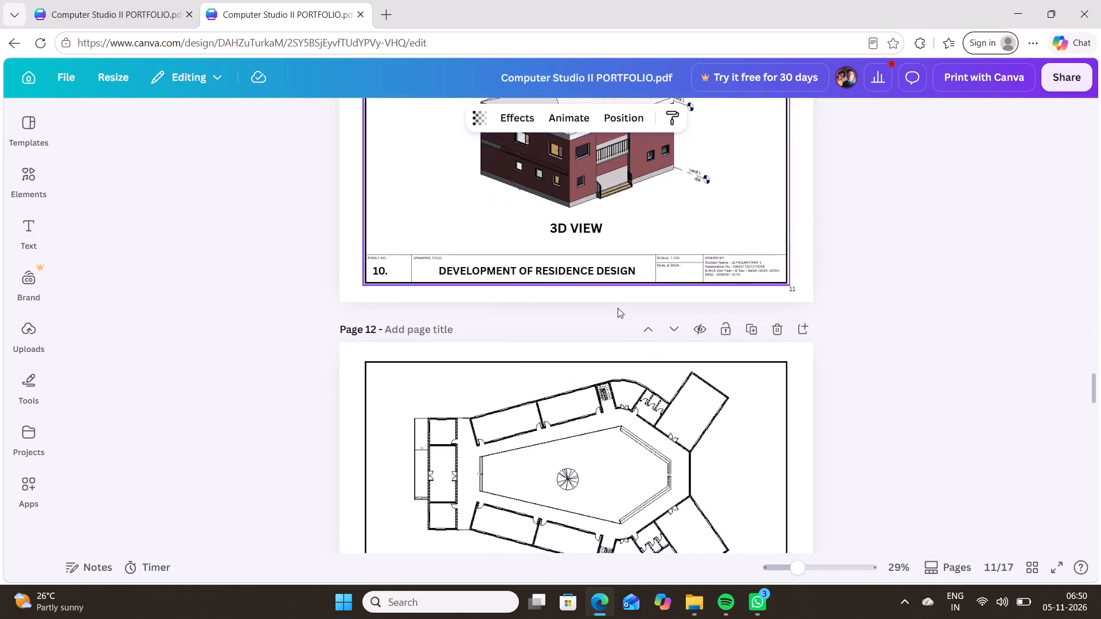
scroll(618, 308, down, 12)
scroll(616, 307, up, 1)
scroll(616, 307, down, 3)
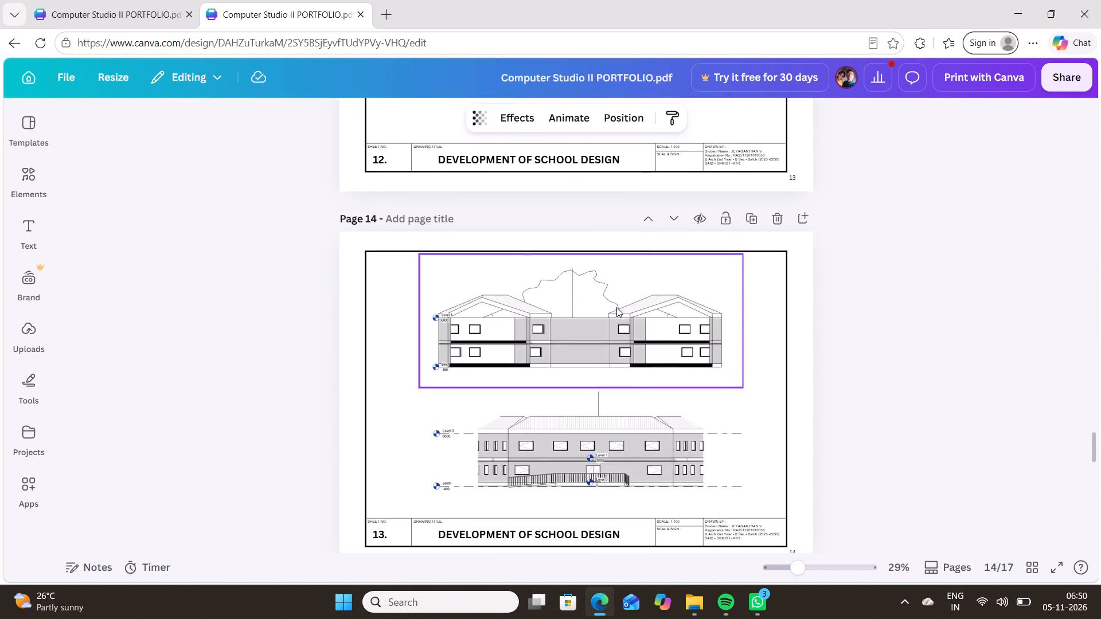
scroll(616, 307, down, 15)
scroll(614, 305, down, 9)
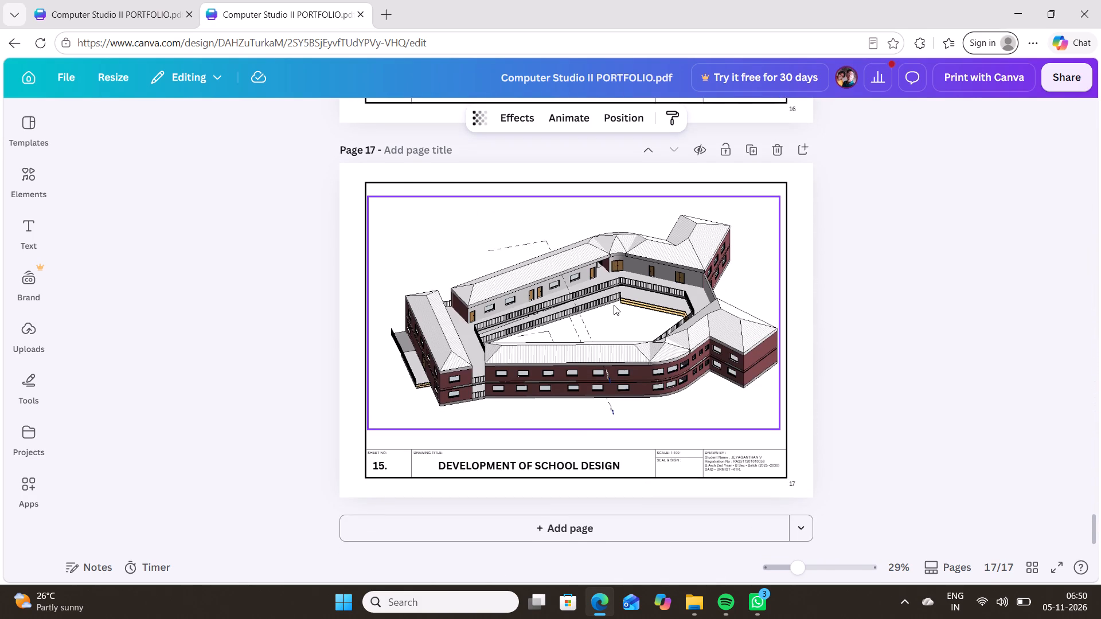
scroll(614, 305, down, 2)
scroll(567, 354, down, 5)
scroll(1053, 301, down, 4)
scroll(1079, 379, down, 1)
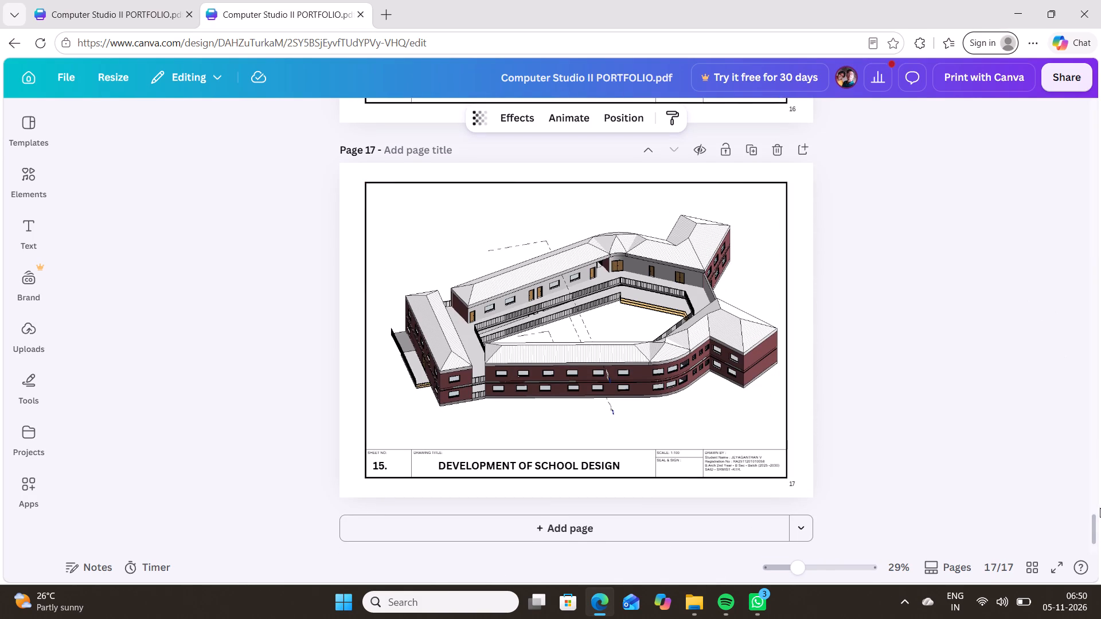
click(1091, 523)
scroll(1086, 516, down, 4)
scroll(744, 398, up, 1)
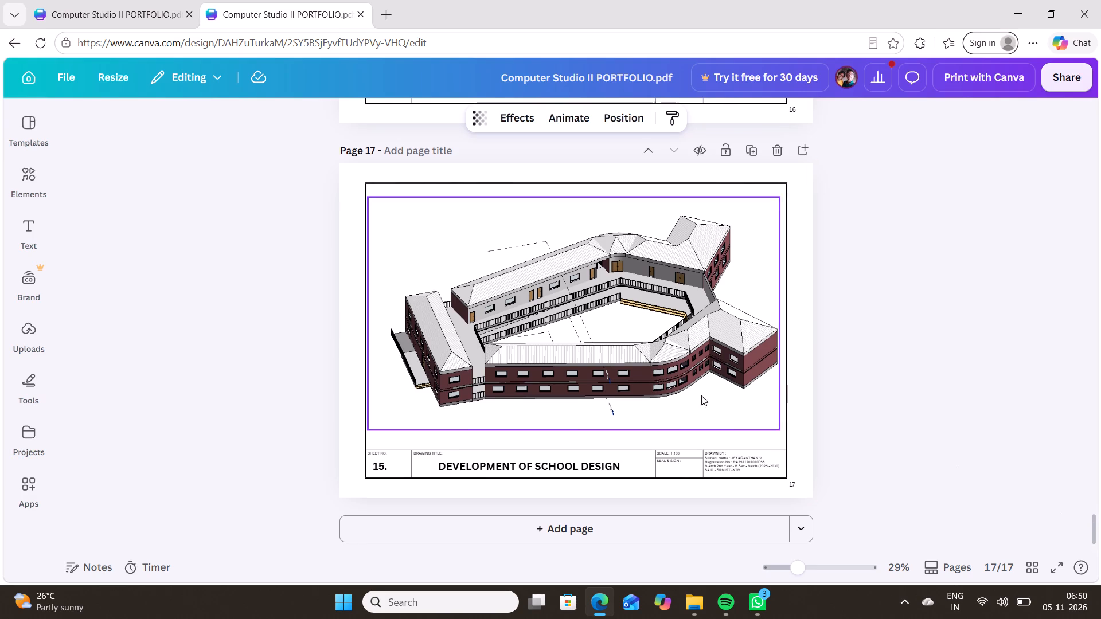
Review the portfolio sheets in reverse, from the school design 3D views on page 17 back to the plan generation sheet.
scroll(701, 395, up, 4)
scroll(646, 401, up, 1)
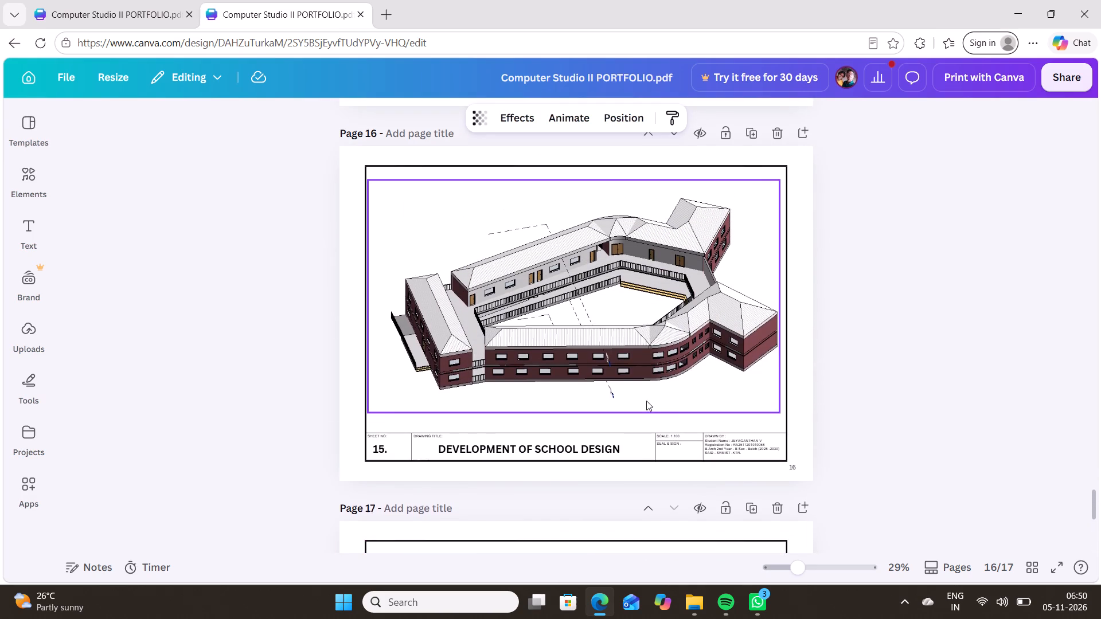
scroll(646, 401, up, 6)
middle_drag(635, 387, 611, 520)
middle_drag(541, 234, 562, 363)
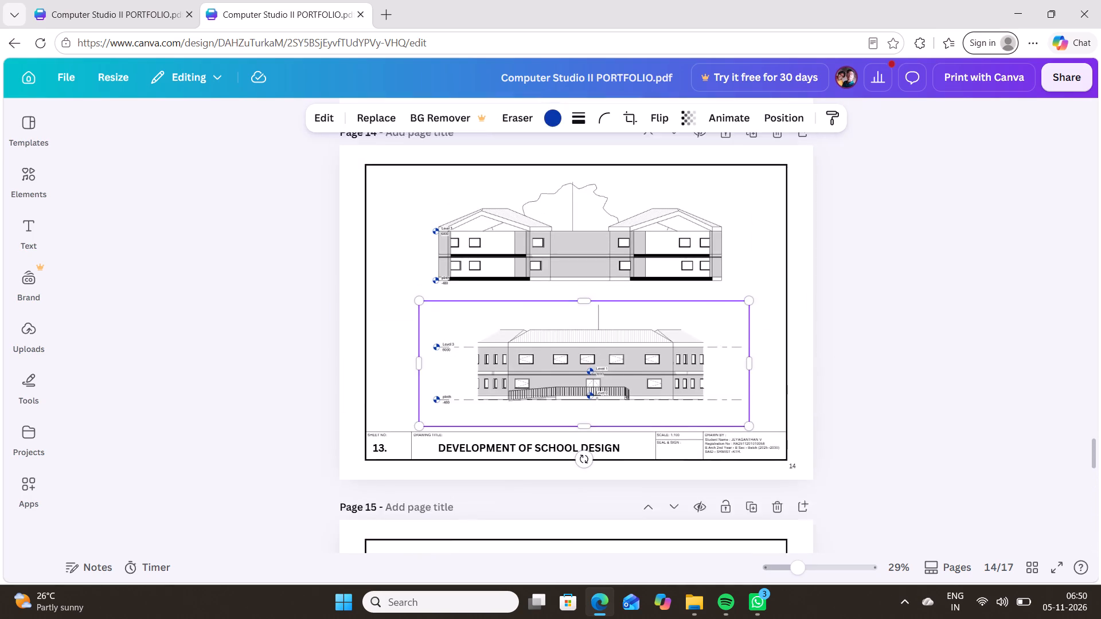
middle_drag(562, 363, 561, 443)
middle_drag(559, 304, 563, 502)
middle_drag(549, 305, 564, 486)
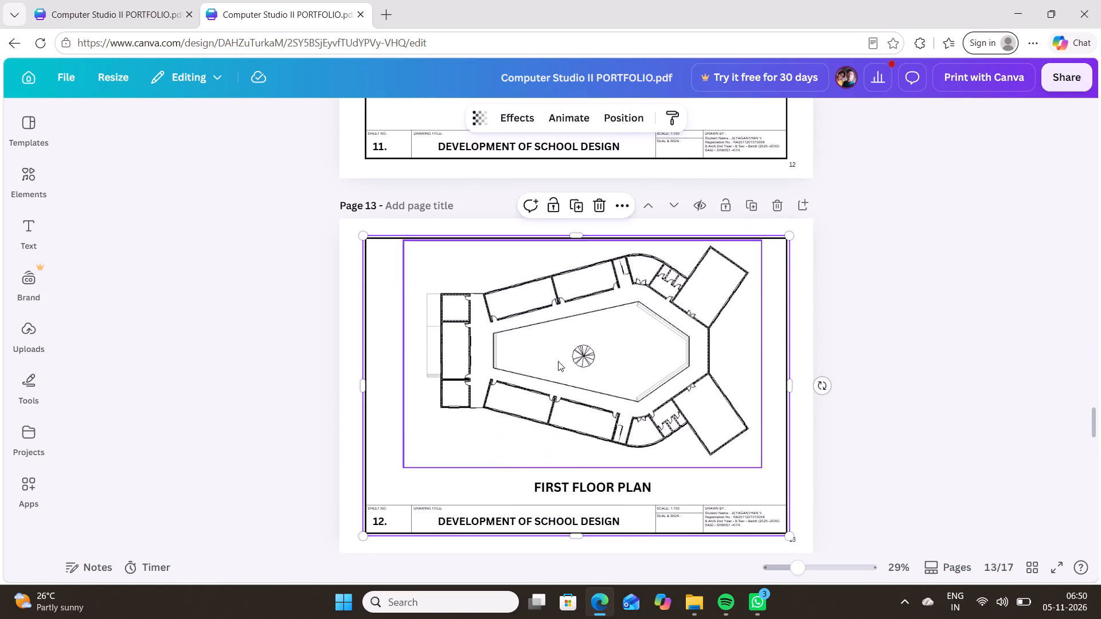
middle_drag(573, 373, 567, 536)
middle_drag(560, 279, 560, 496)
middle_drag(567, 289, 575, 512)
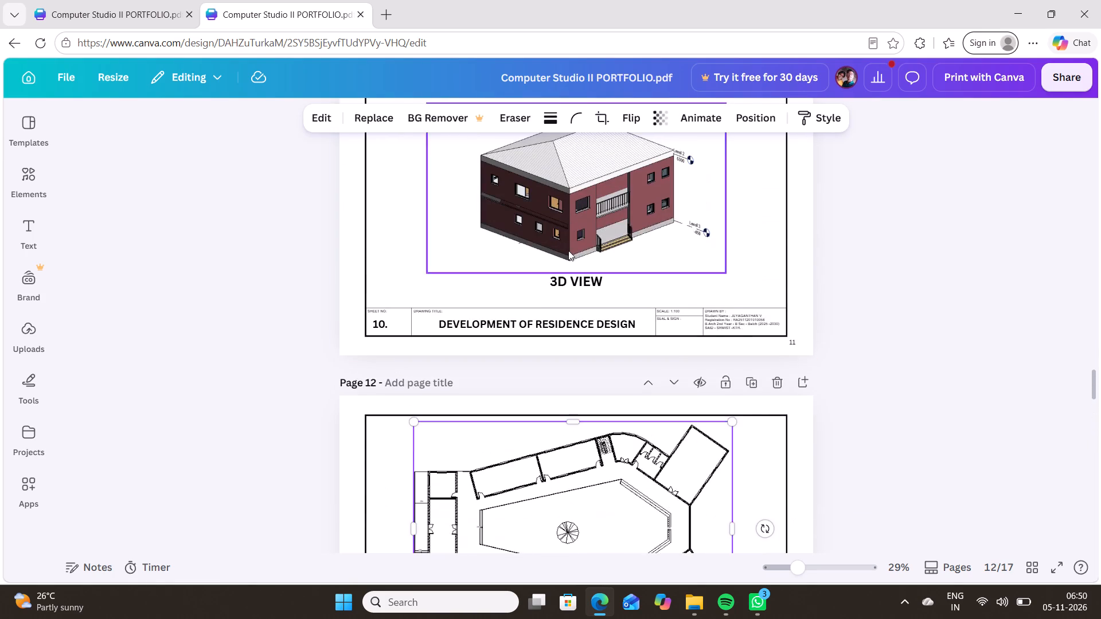
middle_drag(583, 285, 579, 522)
middle_drag(602, 339, 589, 543)
middle_drag(600, 314, 599, 515)
middle_drag(606, 323, 614, 382)
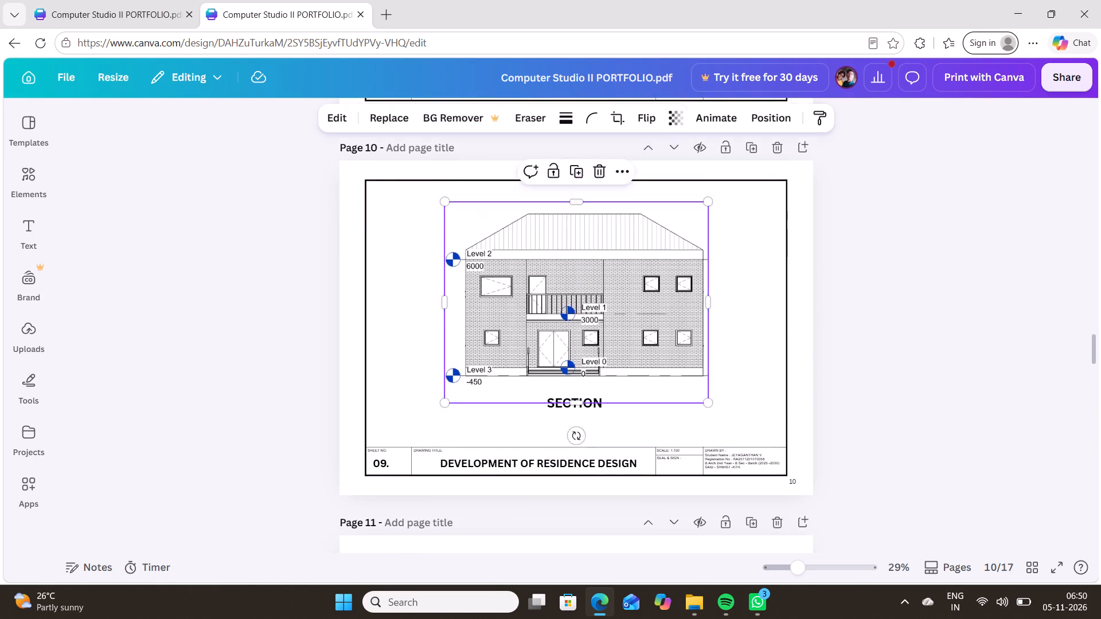
middle_drag(614, 382, 599, 481)
middle_drag(601, 269, 596, 381)
middle_drag(607, 274, 592, 410)
middle_drag(602, 309, 603, 379)
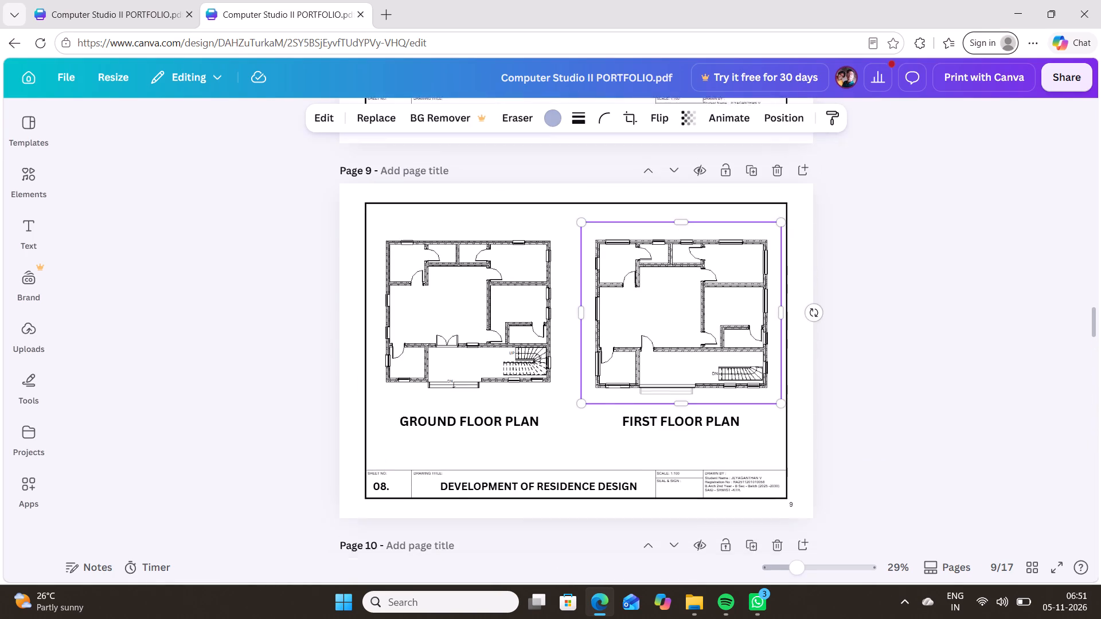
middle_drag(603, 379, 599, 388)
middle_drag(604, 276, 595, 403)
middle_drag(603, 304, 596, 408)
middle_drag(605, 306, 600, 415)
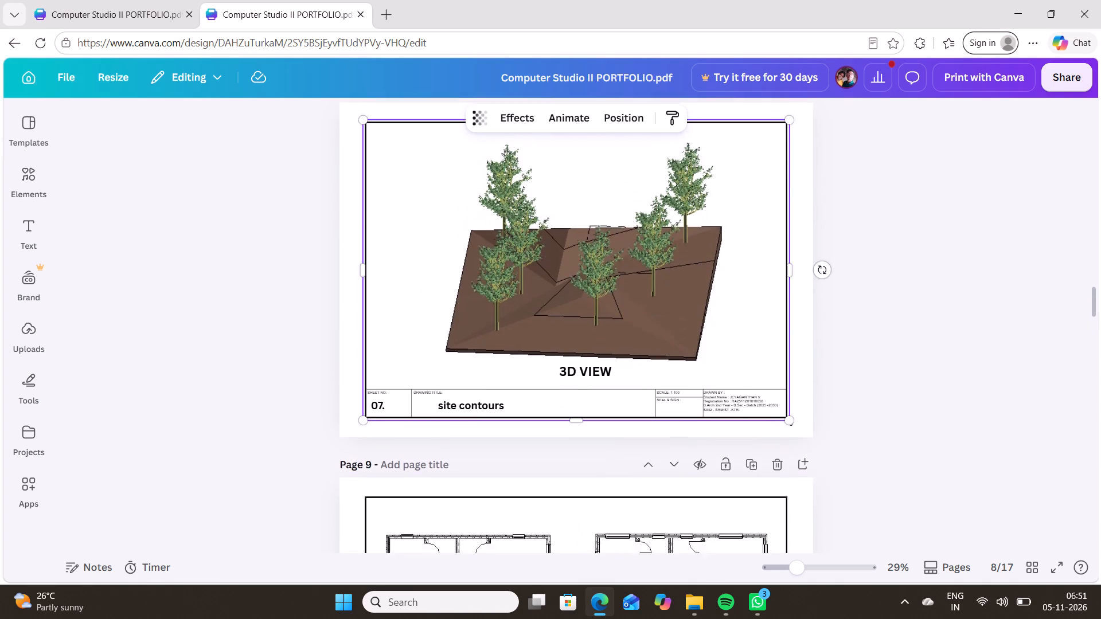
middle_drag(600, 415, 597, 427)
middle_drag(622, 328, 608, 481)
scroll(608, 481, down, 1)
middle_drag(624, 344, 597, 567)
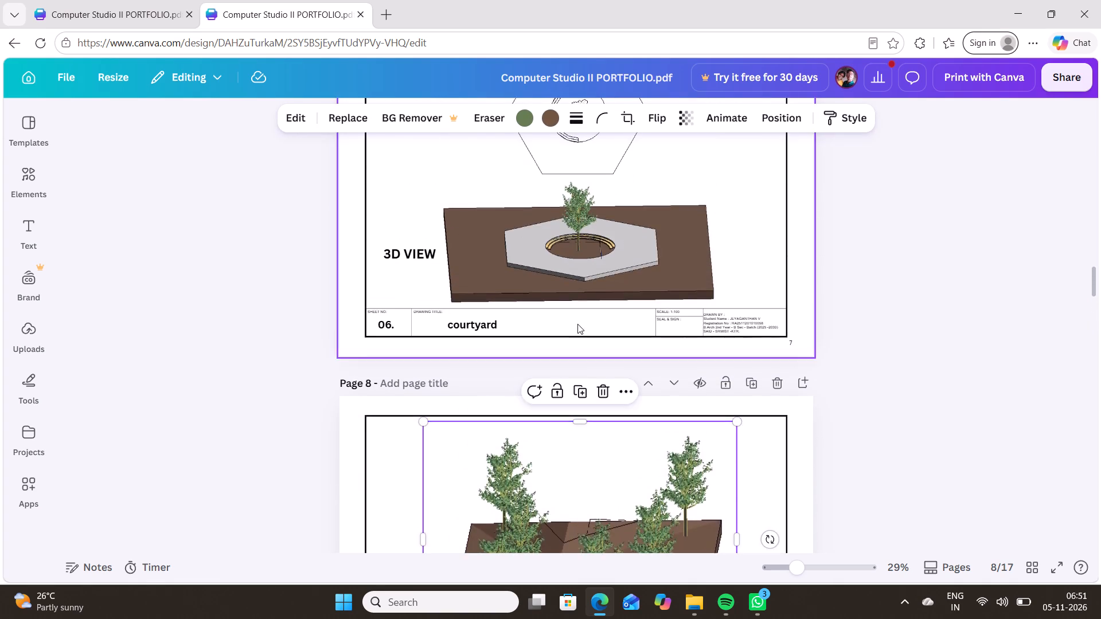
middle_drag(583, 331, 584, 569)
scroll(605, 309, down, 1)
middle_drag(627, 353, 623, 453)
middle_drag(705, 288, 674, 560)
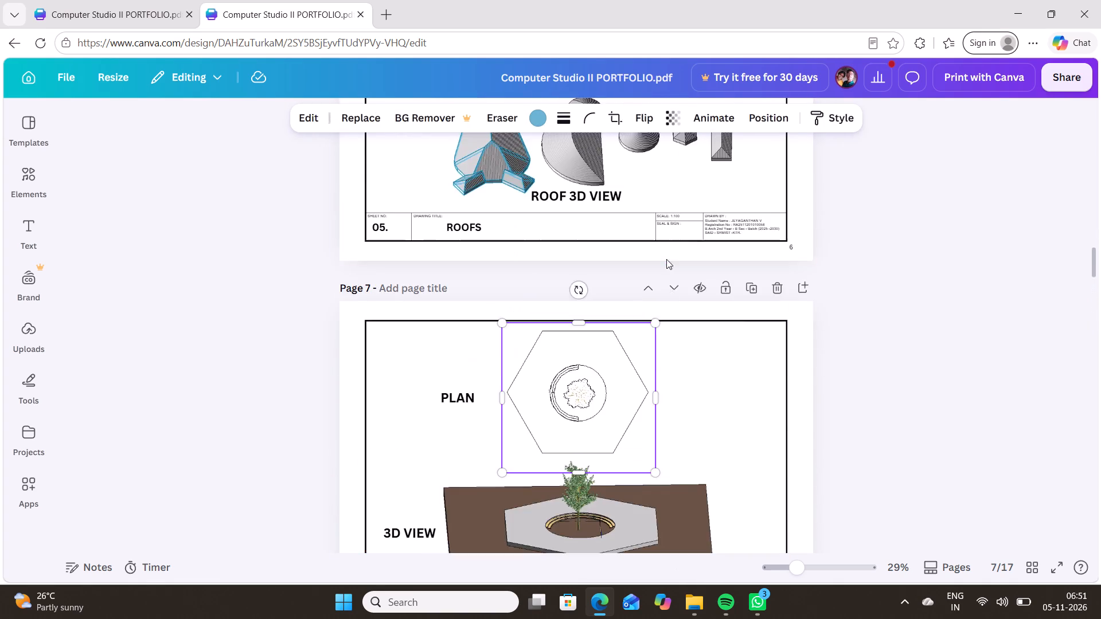
middle_drag(684, 330, 663, 538)
middle_drag(682, 359, 651, 550)
middle_drag(691, 318, 660, 542)
scroll(660, 542, down, 1)
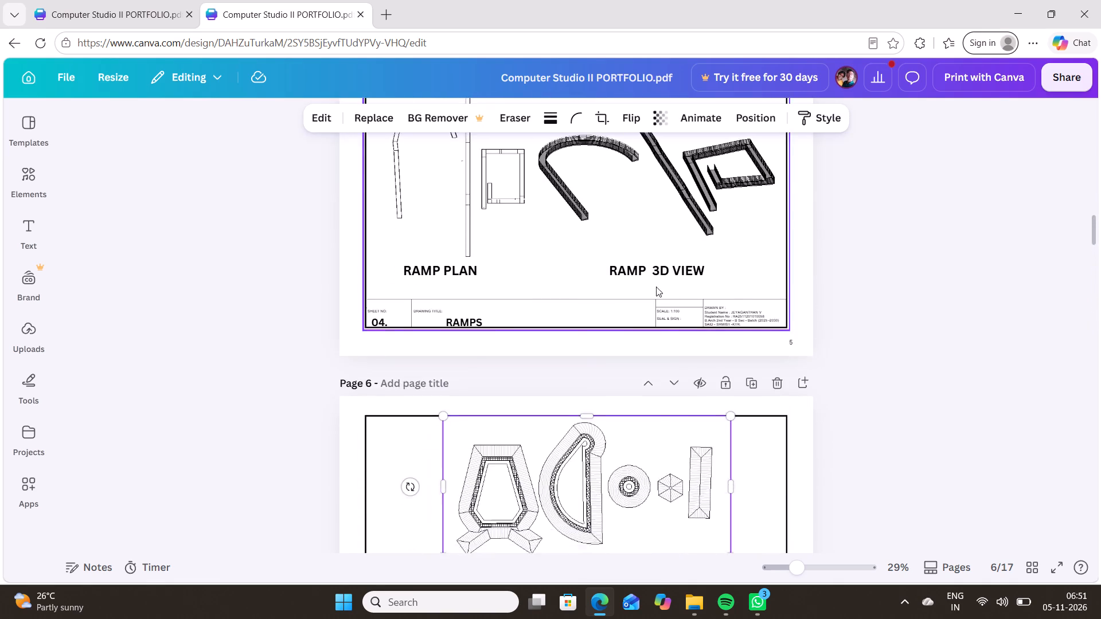
middle_drag(665, 305, 636, 544)
middle_drag(627, 281, 619, 555)
middle_drag(650, 329, 653, 562)
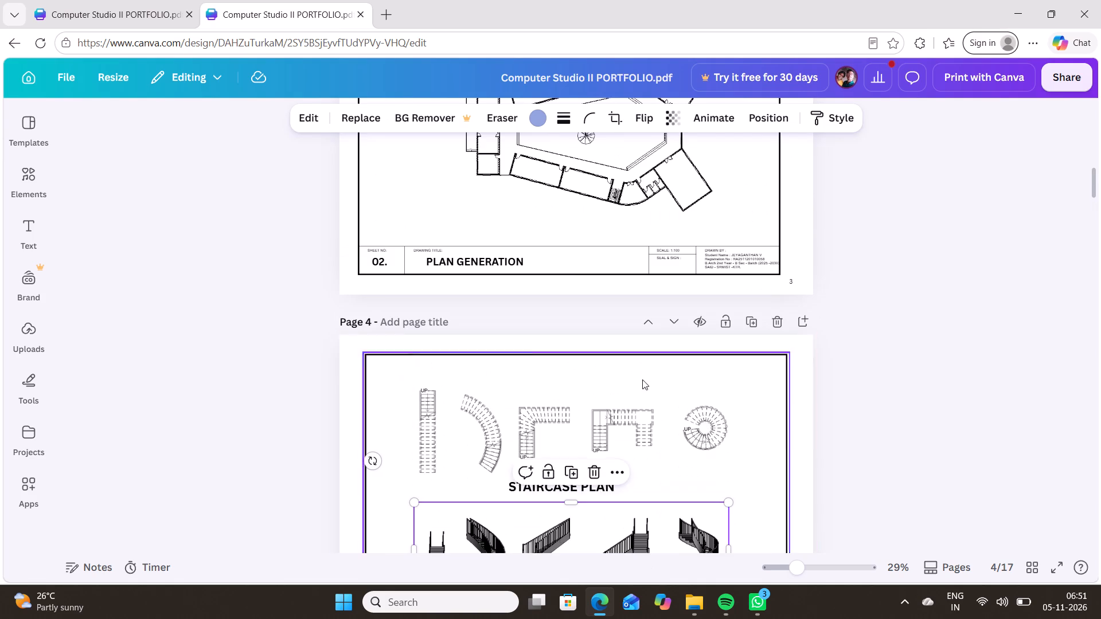
middle_drag(646, 394, 638, 559)
middle_drag(696, 324, 690, 550)
Examine the sheets again from the plan generation page on to the residence design floor plans.
scroll(690, 550, down, 1)
scroll(659, 363, down, 1)
scroll(589, 238, down, 3)
scroll(589, 238, up, 1)
scroll(589, 238, down, 2)
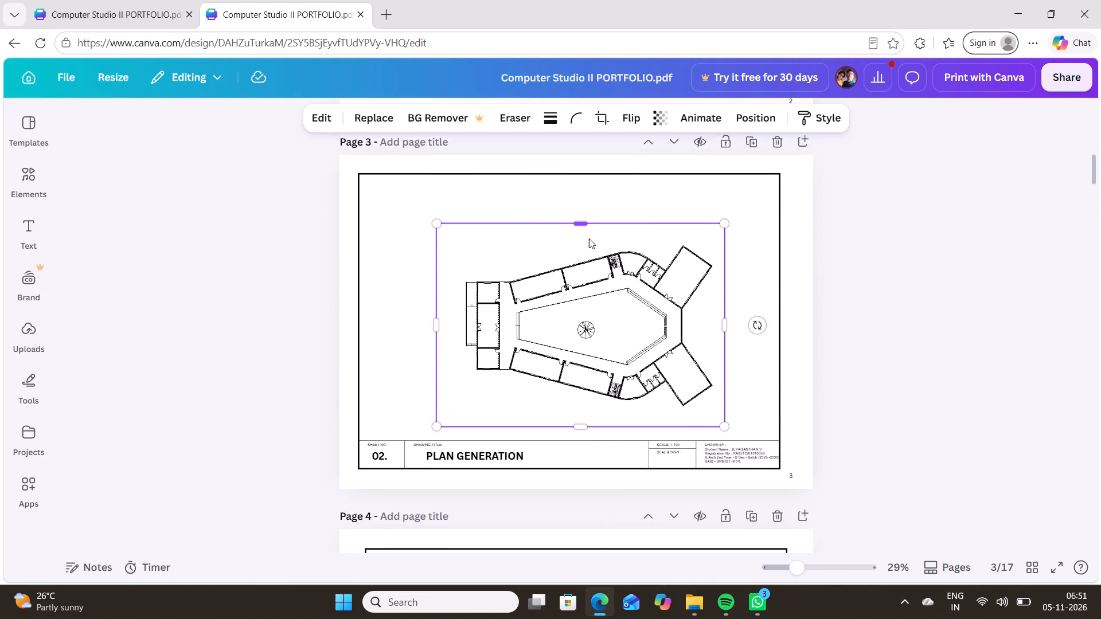
scroll(589, 238, down, 20)
scroll(584, 225, down, 6)
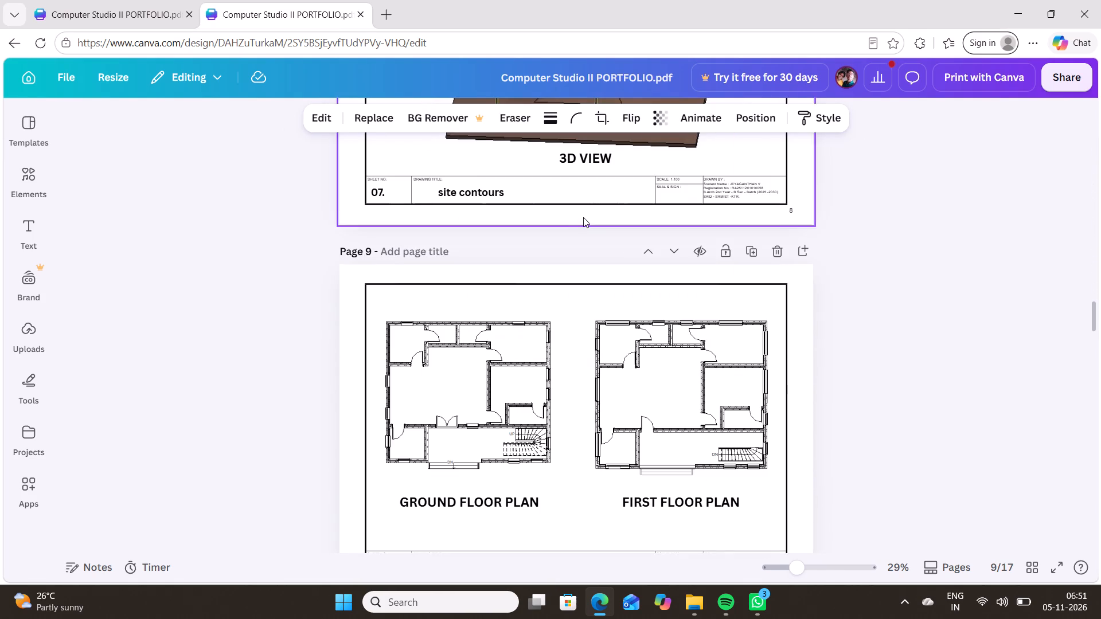
scroll(589, 331, down, 2)
middle_drag(586, 335, 564, 229)
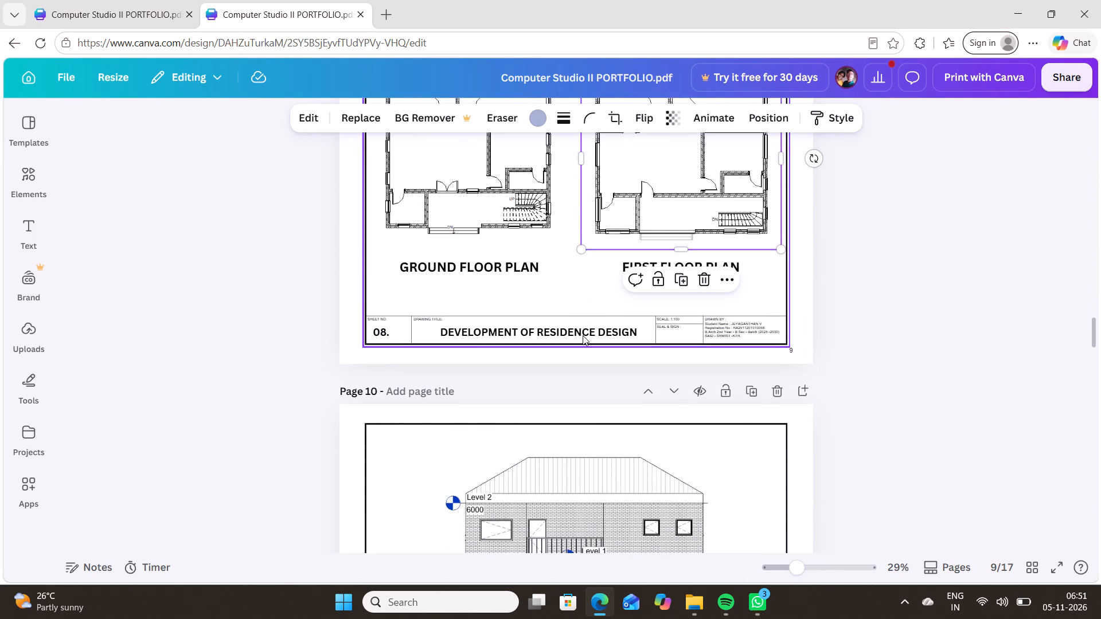
Replace the last two digits of the registration number in the drawn-by block of sheet 08, the residence floor plans.
click(735, 324)
scroll(736, 324, up, 3)
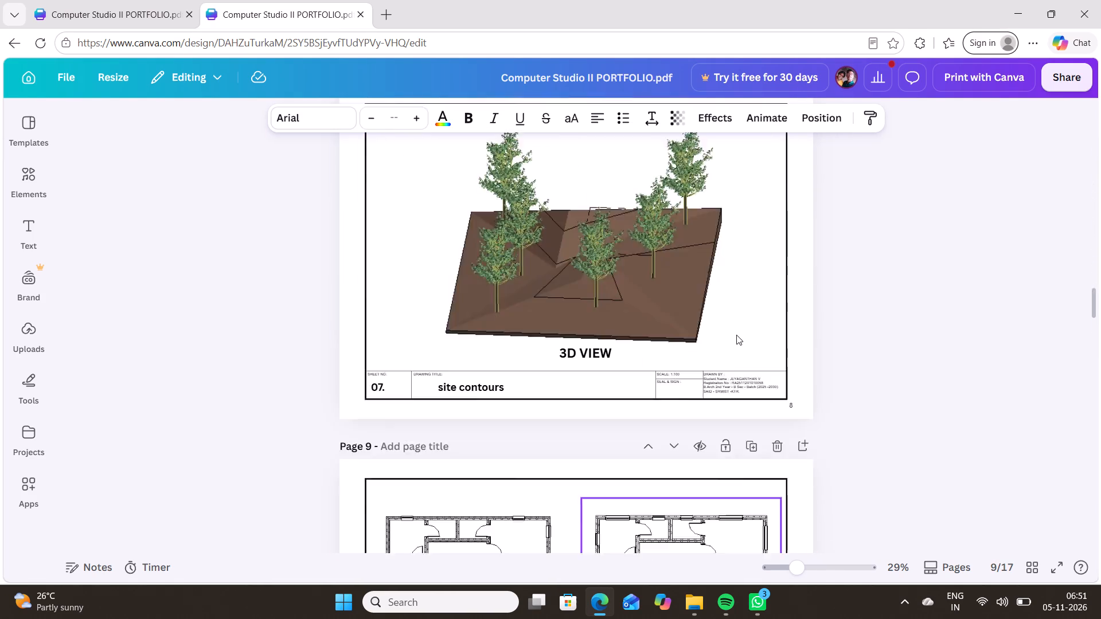
scroll(737, 335, up, 1)
scroll(737, 335, down, 2)
scroll(747, 394, down, 5)
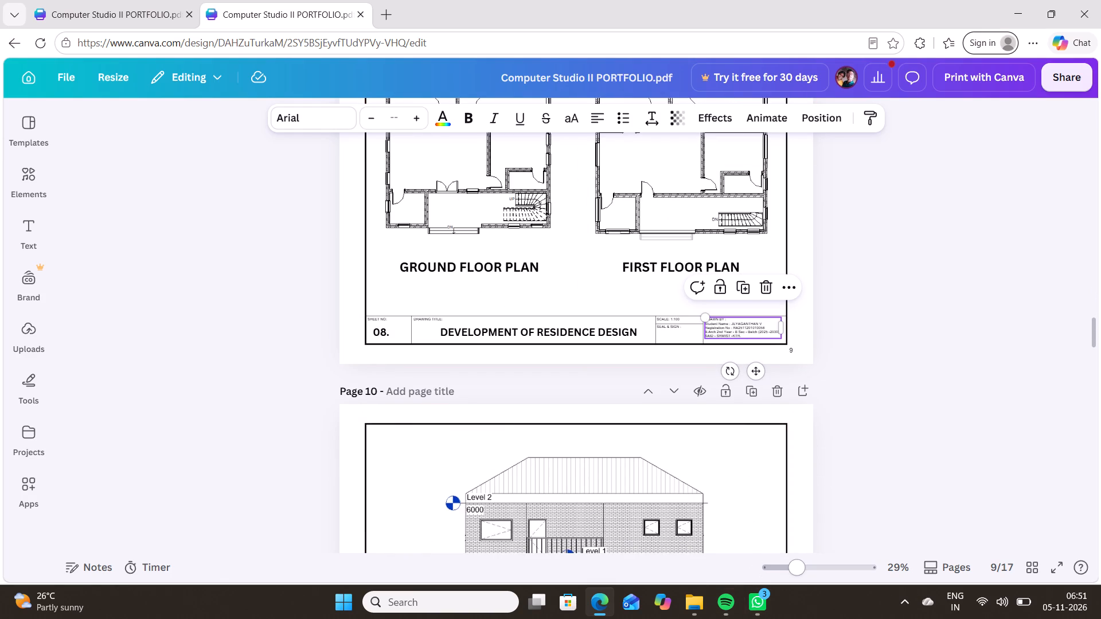
drag(800, 569, 817, 574)
double_click(978, 335)
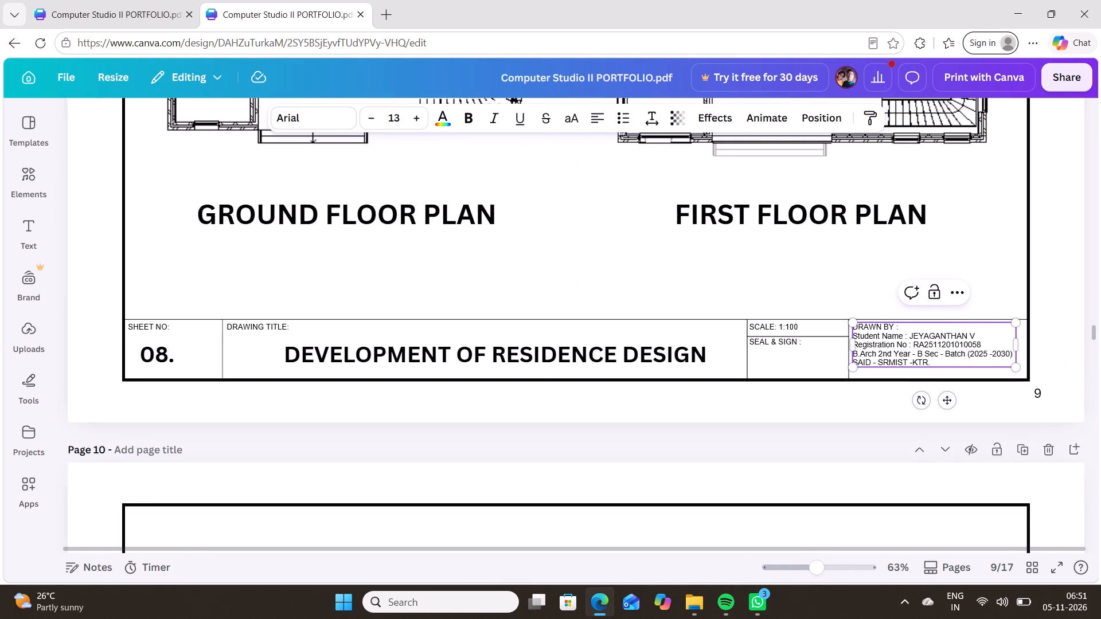
click(982, 340)
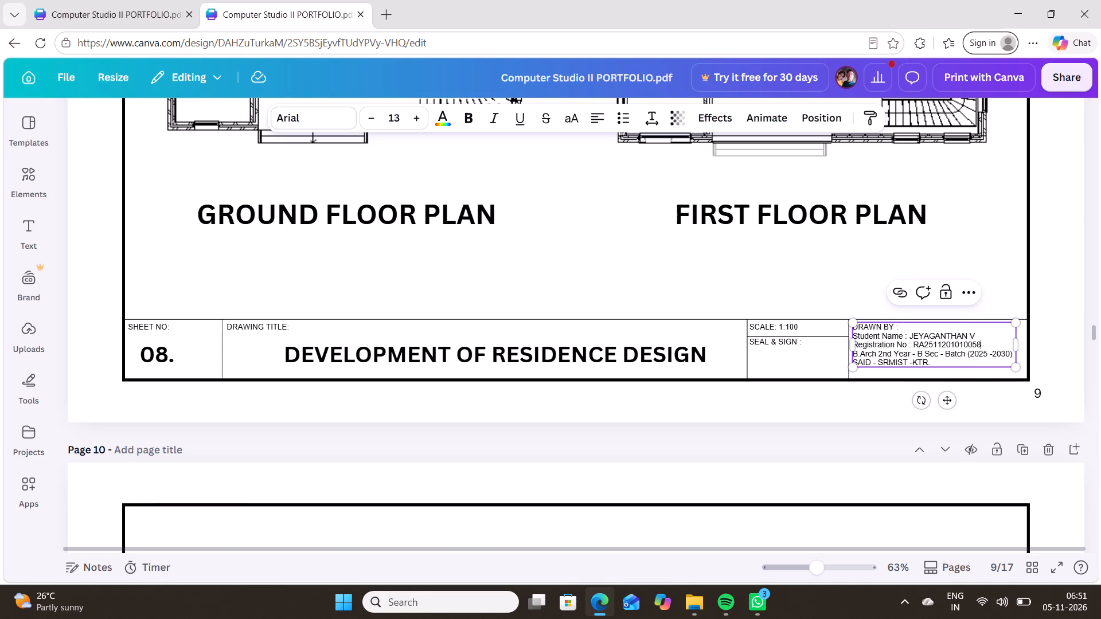
key(BackSpace)
key(BackSpace)
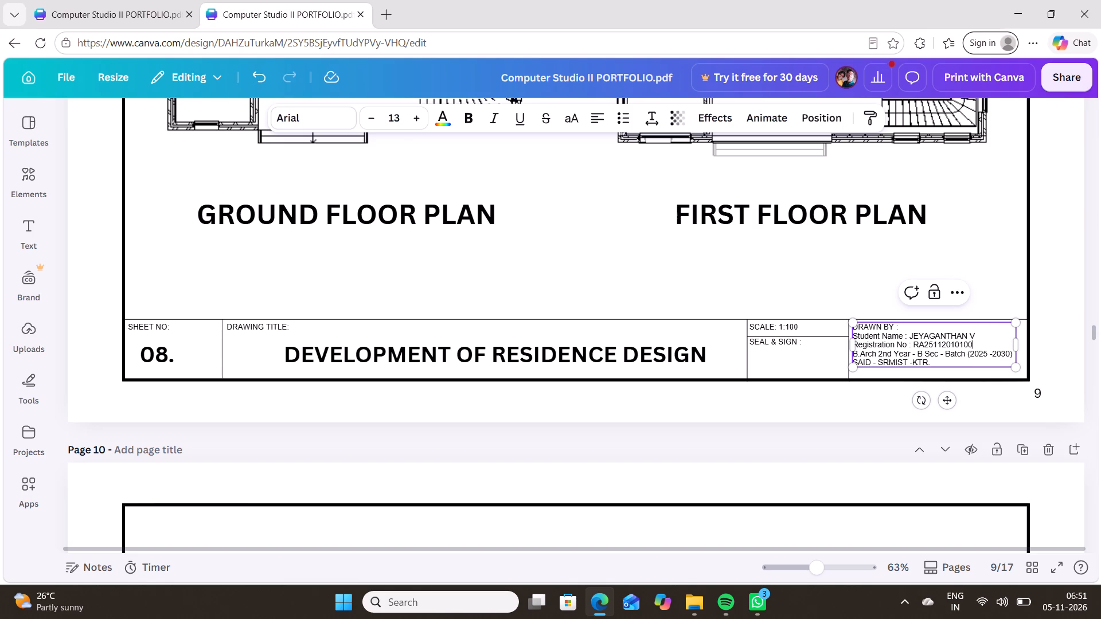
key(BackSpace)
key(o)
key(BackSpace)
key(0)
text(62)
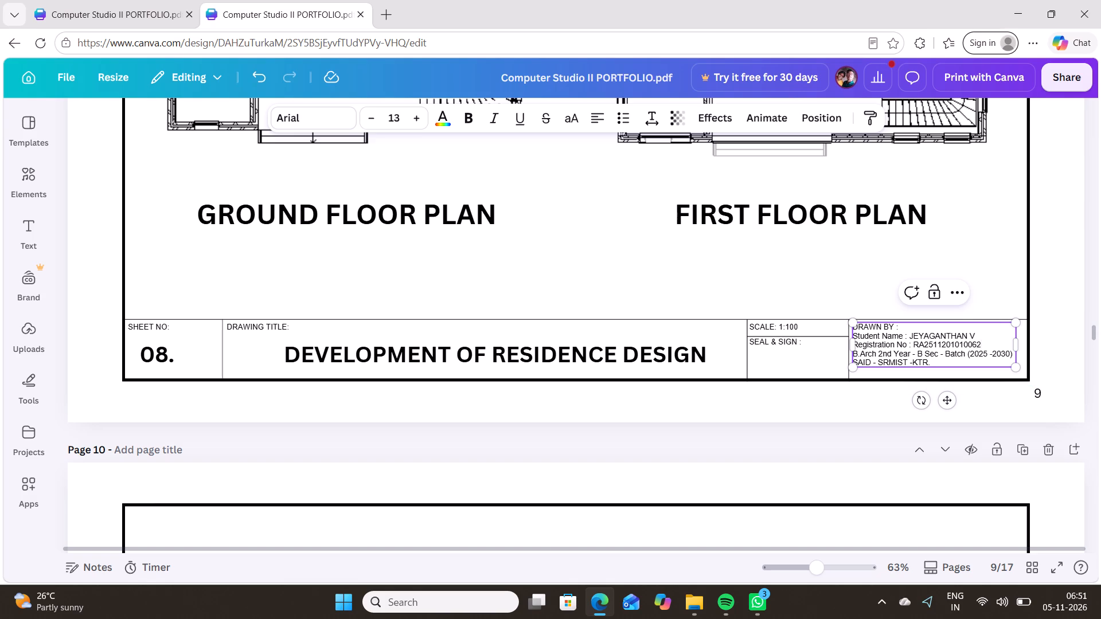
Replace the student name in sheet 08's drawn-by block with the new student's name and initial in capitals.
click(985, 336)
key(BackSpace)
key(BackSpace)
key(BackSpace)
key(BackSpace)
key(BackSpace)
key(BackSpace)
key(BackSpace)
key(BackSpace)
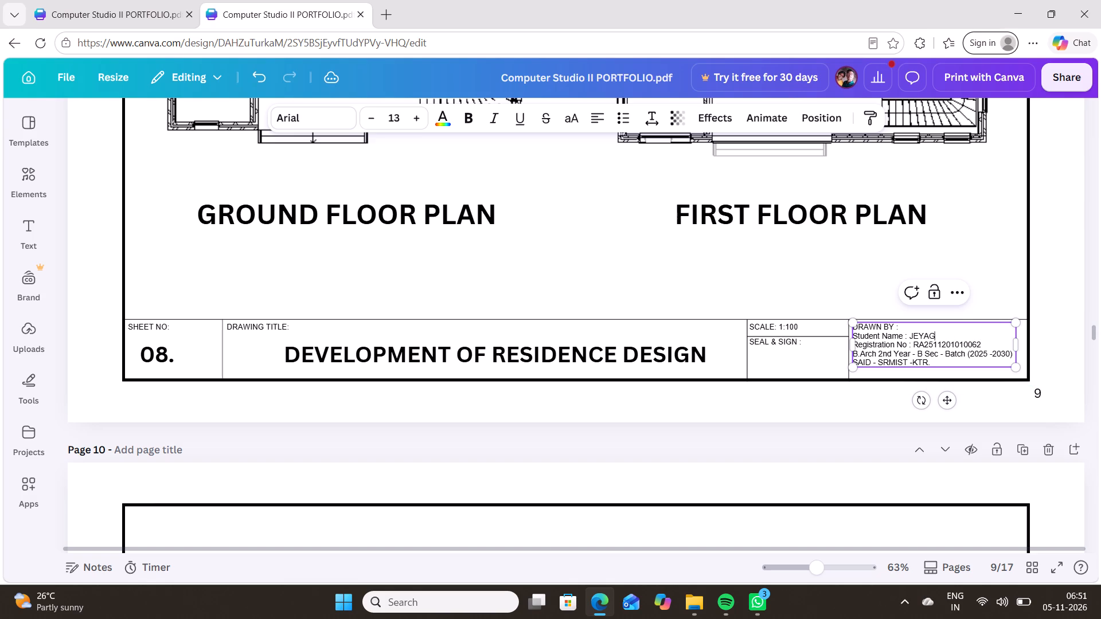
key(BackSpace)
key(BackSpace)
key(BackSpace)
key(BackSpace)
key(BackSpace)
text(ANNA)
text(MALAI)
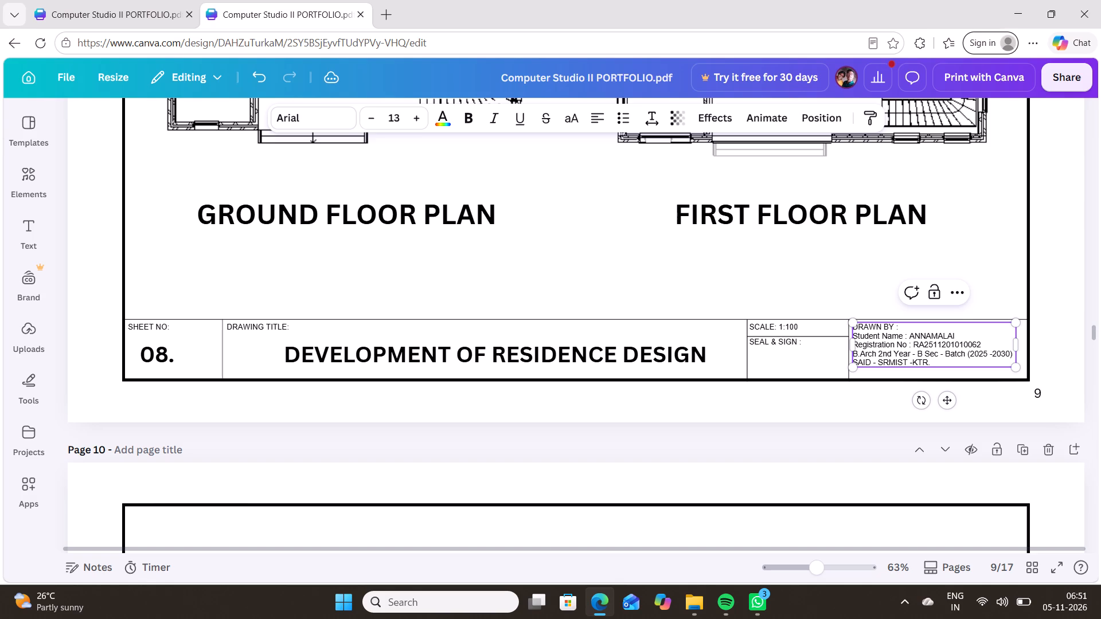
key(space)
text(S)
click(798, 435)
Replace the last two digits of the registration number in the drawn-by block of sheet 09, the residence section.
scroll(798, 432, down, 5)
scroll(780, 344, down, 6)
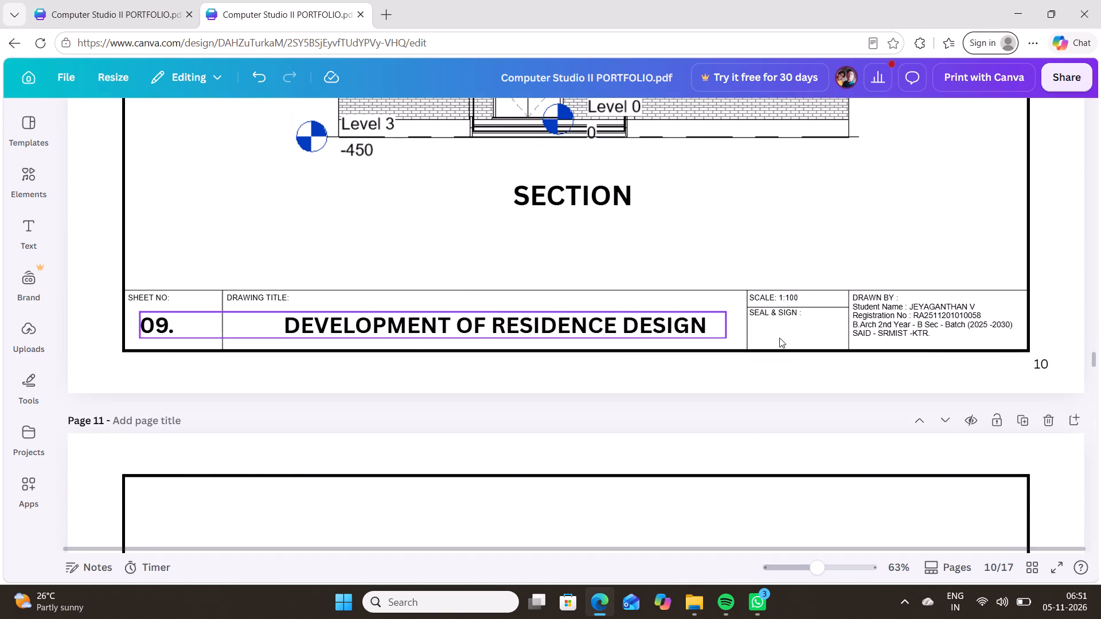
scroll(748, 324, up, 2)
scroll(706, 317, down, 2)
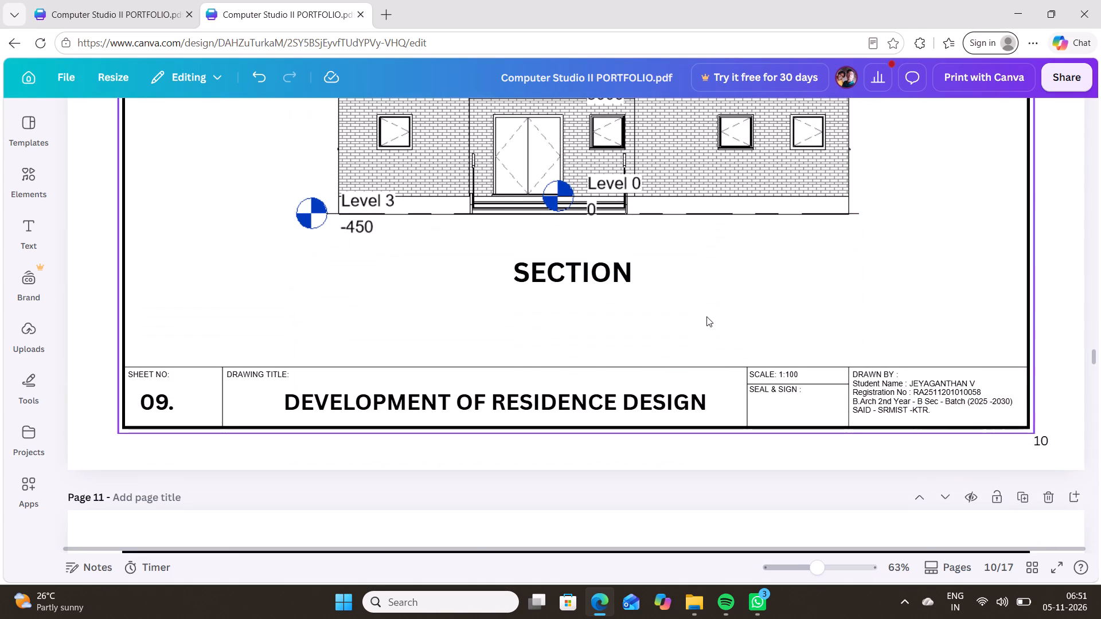
scroll(706, 316, down, 1)
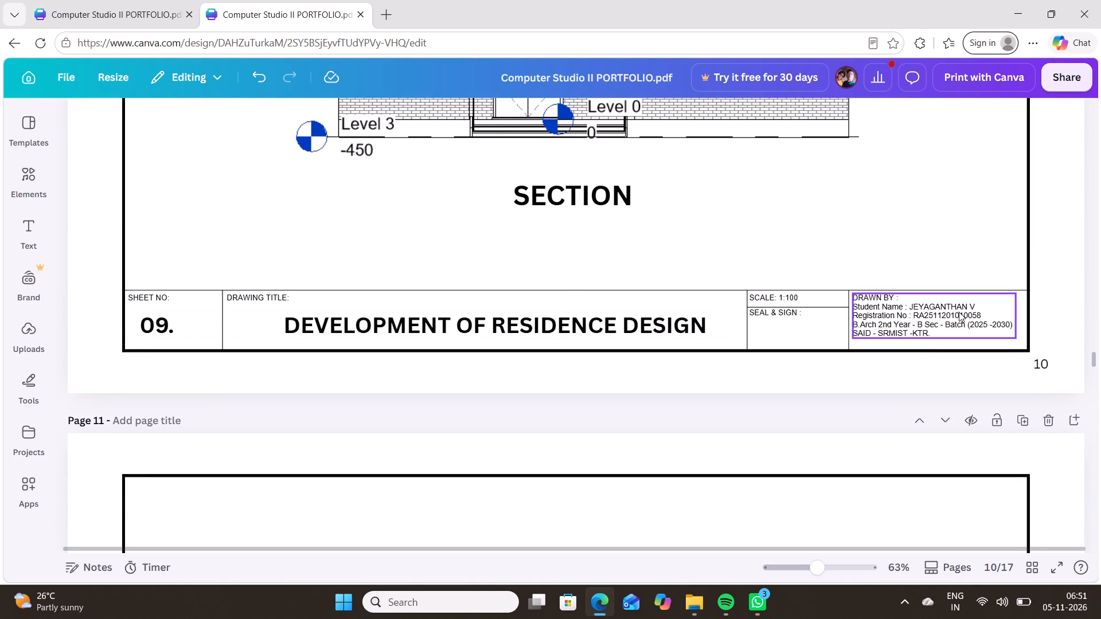
double_click(959, 312)
click(995, 307)
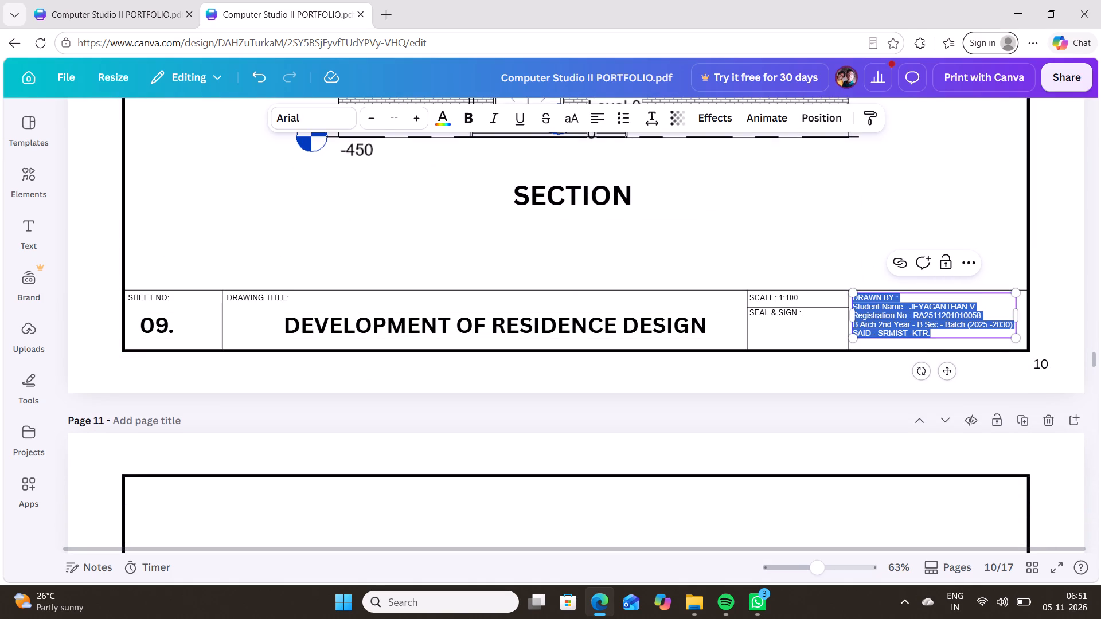
click(997, 307)
drag(1000, 308, 1006, 313)
click(994, 305)
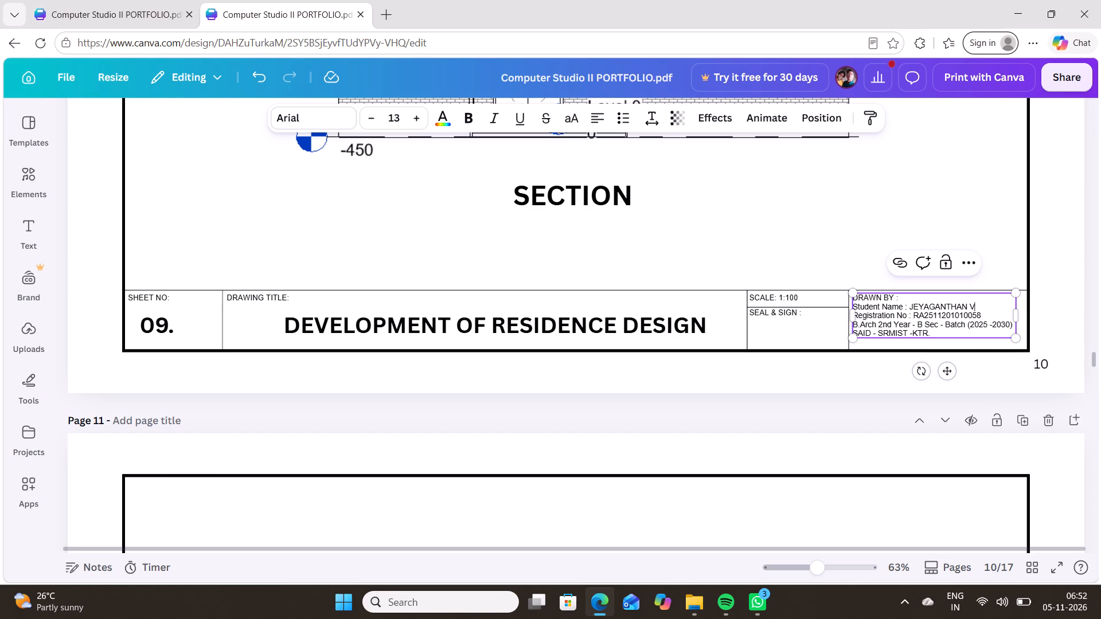
click(989, 315)
key(BackSpace)
key(BackSpace)
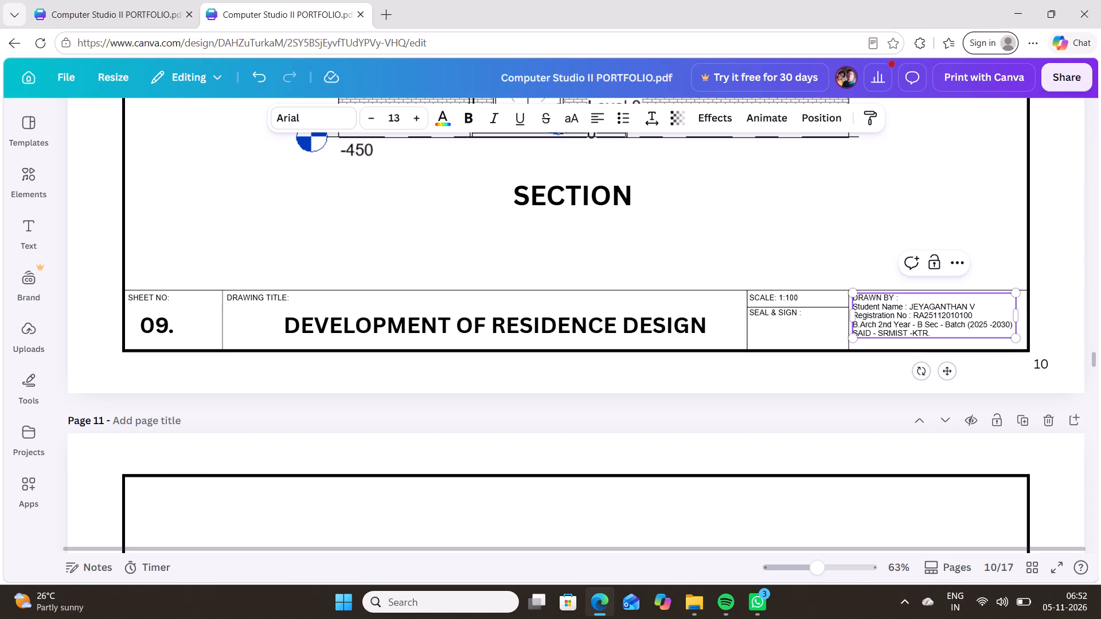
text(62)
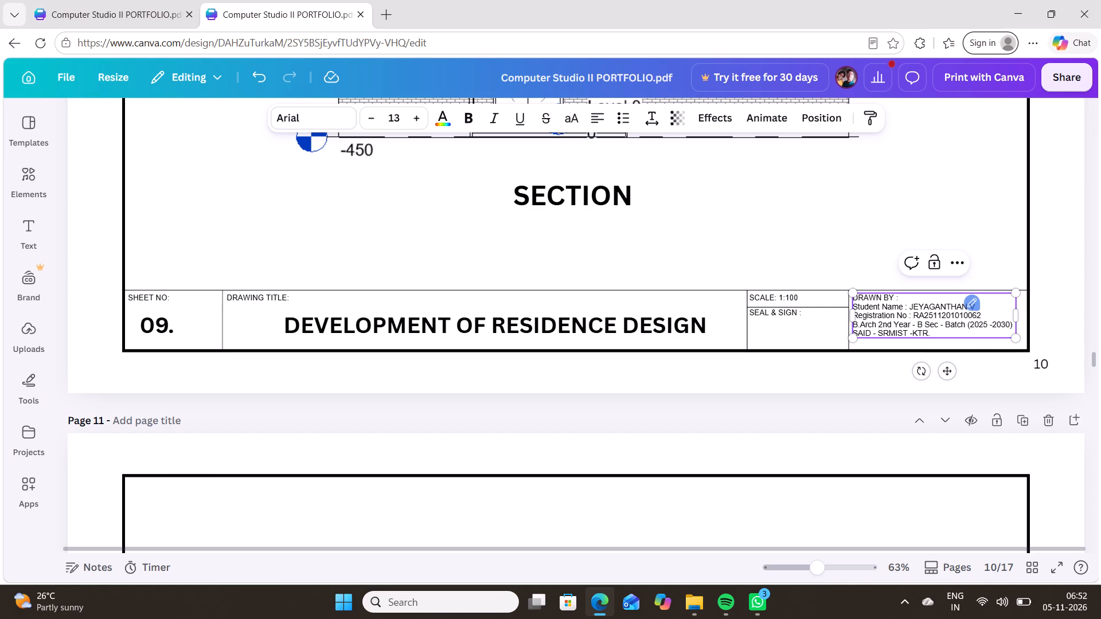
Replace the student name in sheet 09's drawn-by block with the new student's name and initial.
click(985, 305)
key(BackSpace)
key(BackSpace)
key(BackSpace)
key(BackSpace)
key(BackSpace)
key(BackSpace)
key(BackSpace)
key(BackSpace)
key(BackSpace)
key(BackSpace)
key(BackSpace)
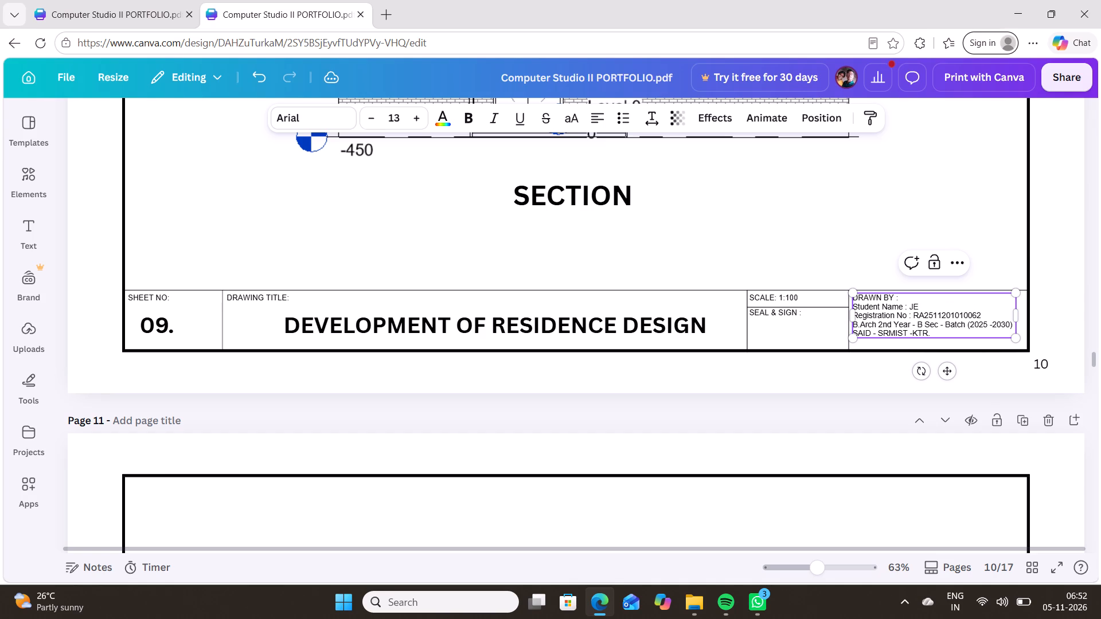
key(BackSpace)
key(BackSpace)
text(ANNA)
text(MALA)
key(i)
scroll(866, 415, down, 3)
scroll(1023, 117, up, 3)
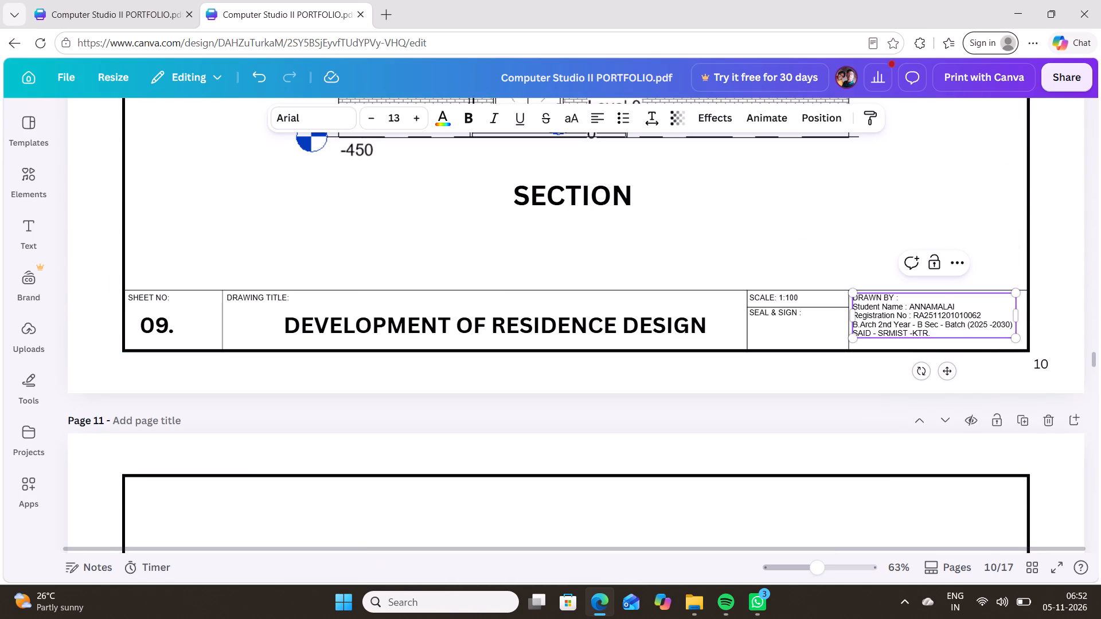
click(962, 302)
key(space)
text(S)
Replace the last two digits of the registration number in the drawn-by block of sheet 10, the residence 3D view.
scroll(793, 363, down, 8)
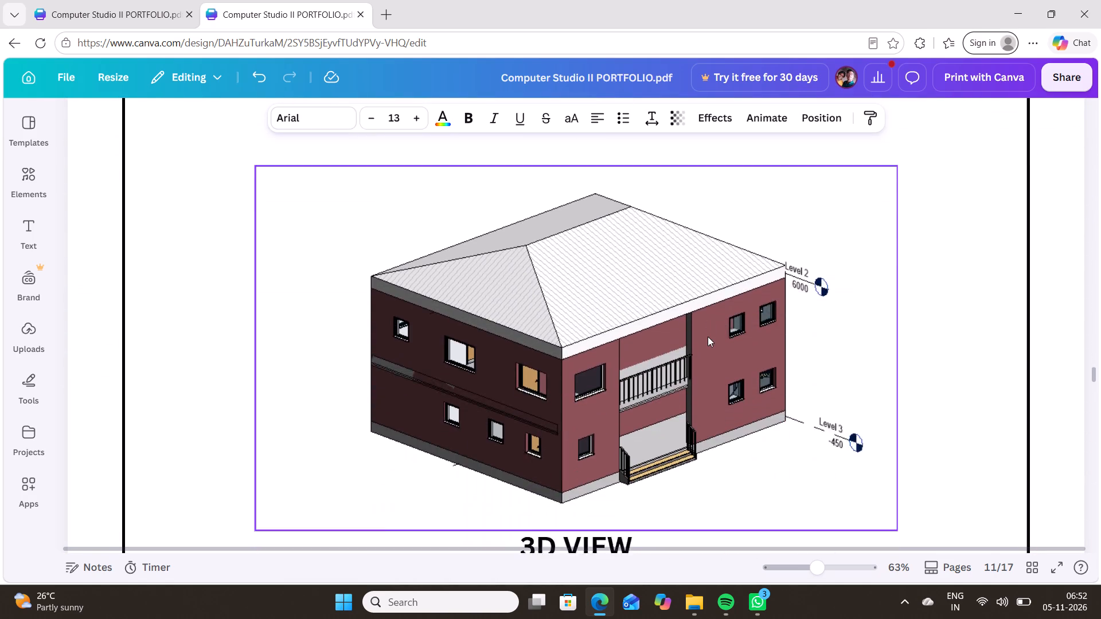
scroll(708, 336, down, 3)
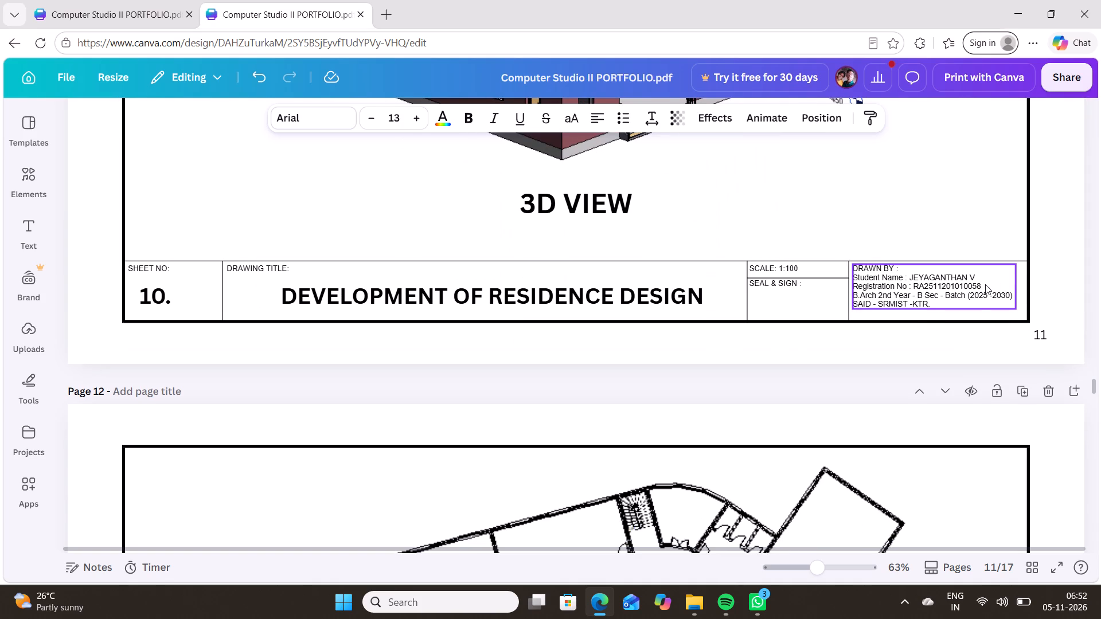
click(983, 281)
click(983, 281)
click(989, 283)
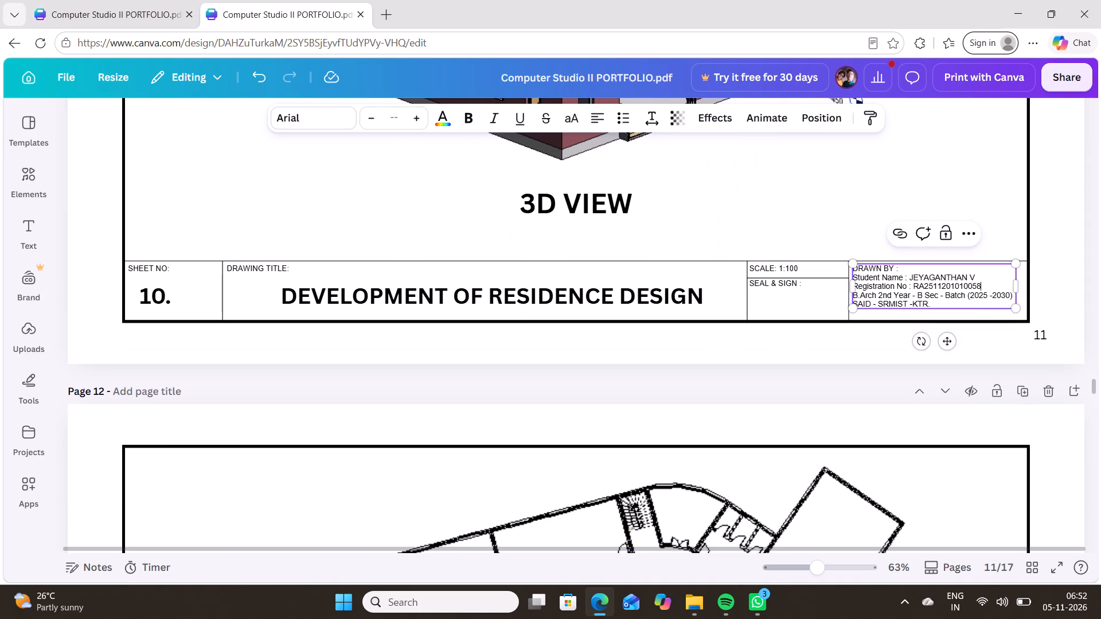
key(BackSpace)
key(BackSpace)
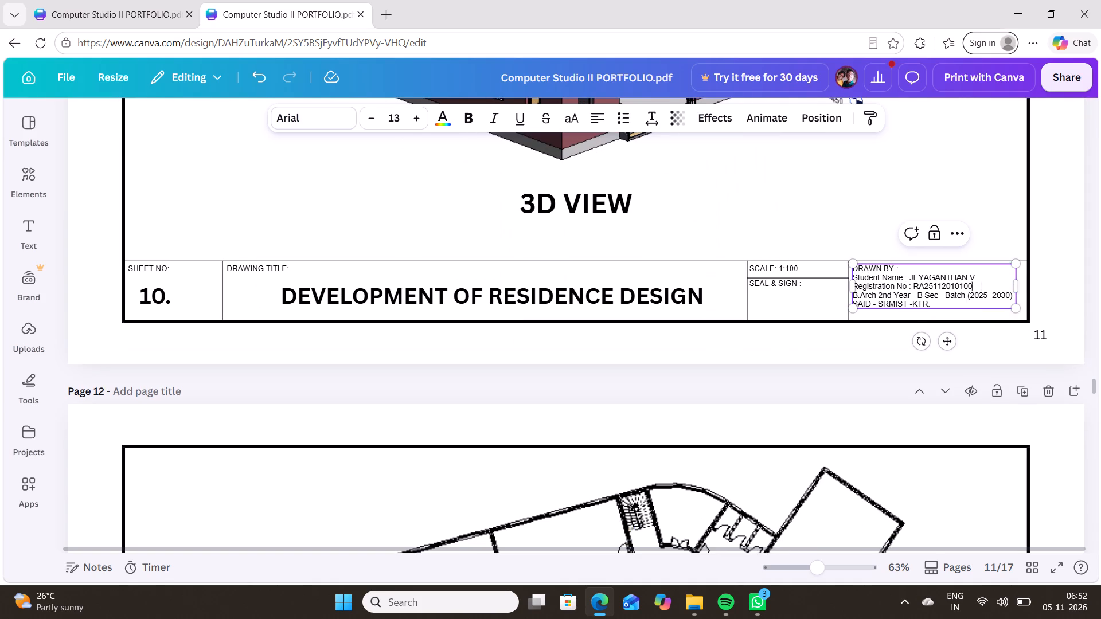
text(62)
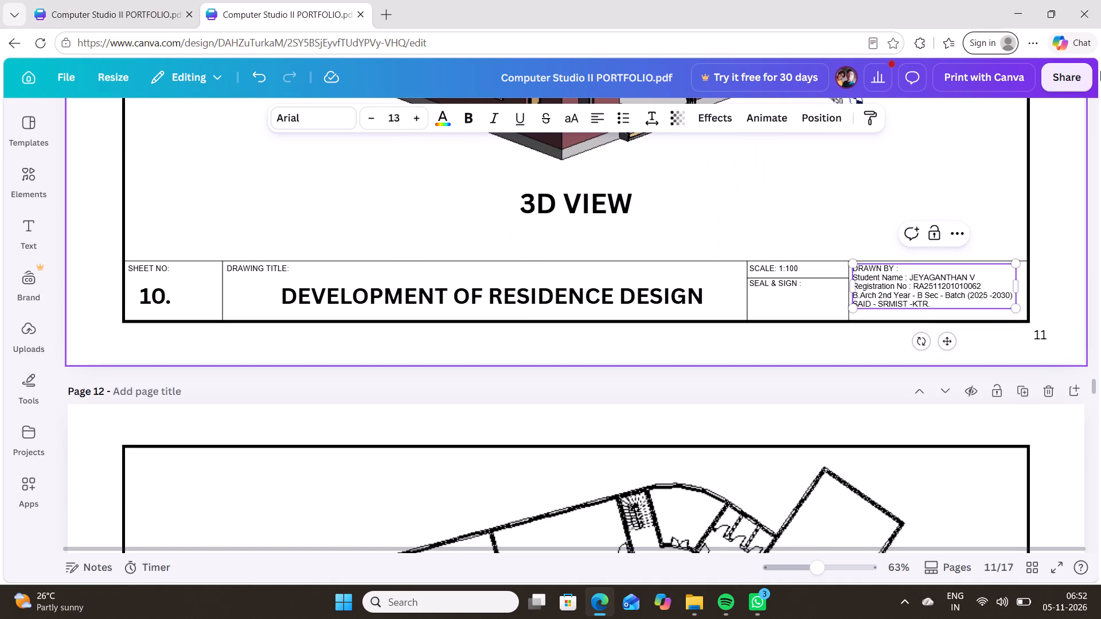
Replace the student name in sheet 10's drawn-by block with the new student's name and initial.
click(977, 286)
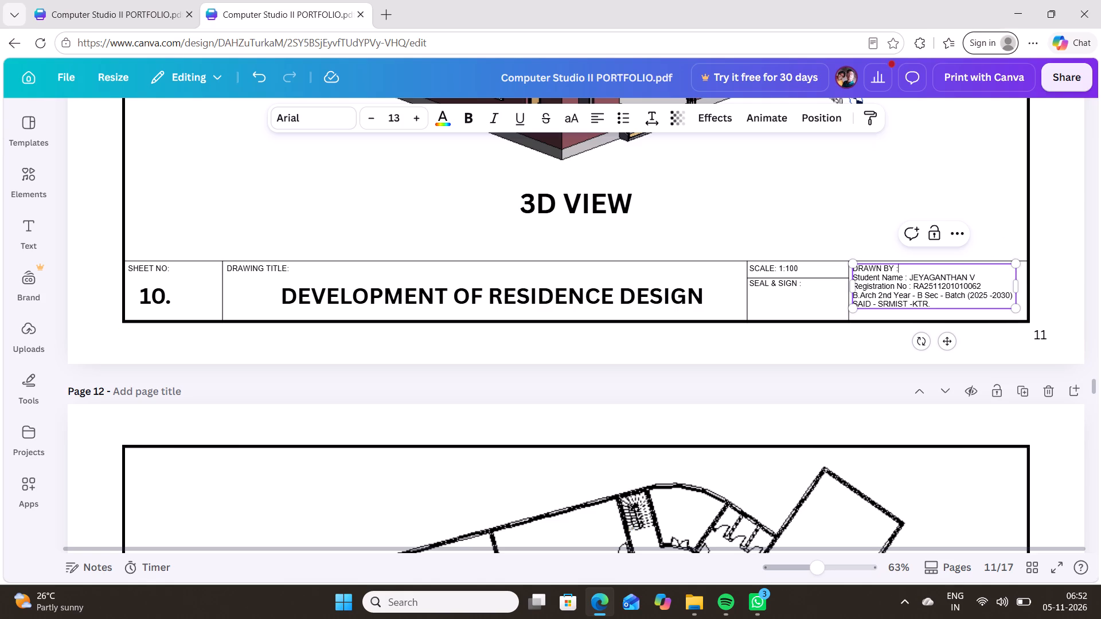
click(986, 271)
click(982, 273)
key(BackSpace)
key(BackSpace)
key(BackSpace)
key(BackSpace)
key(BackSpace)
key(BackSpace)
key(BackSpace)
key(BackSpace)
key(BackSpace)
key(BackSpace)
key(BackSpace)
key(BackSpace)
key(BackSpace)
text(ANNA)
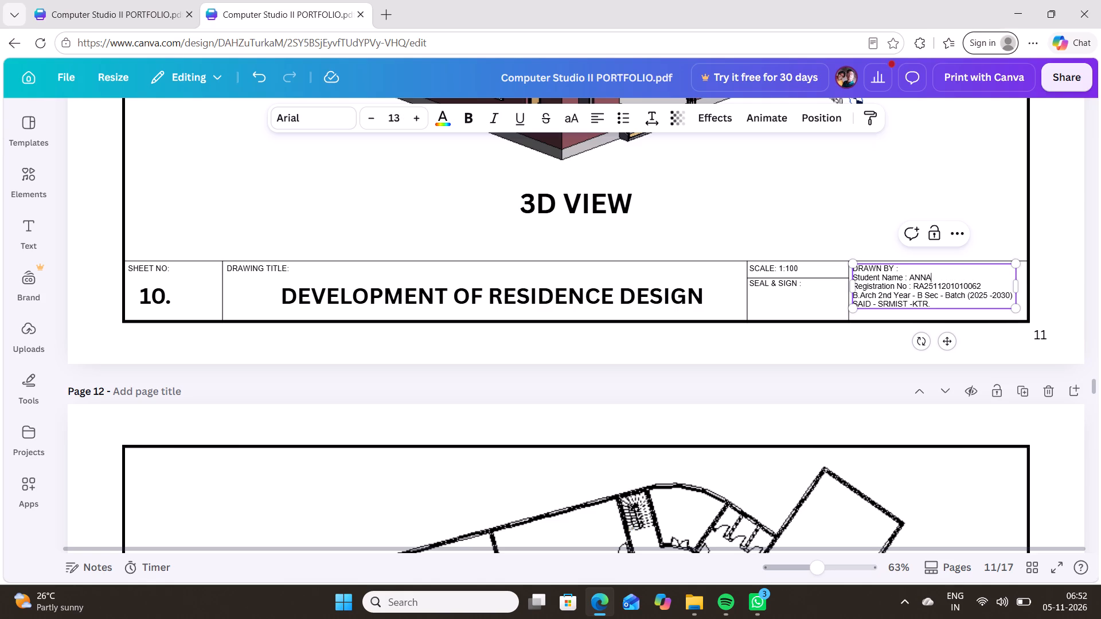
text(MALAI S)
scroll(876, 364, down, 3)
scroll(630, 240, up, 1)
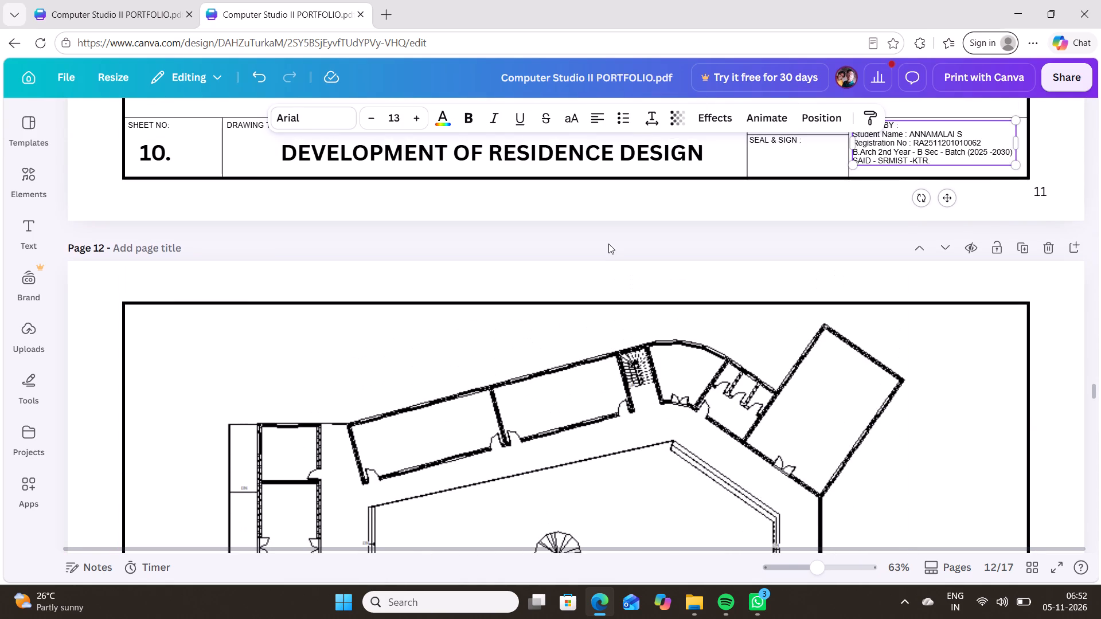
click(608, 243)
Go to the drawn-by block of sheet 11, the school design's ground floor plan.
scroll(686, 293, down, 3)
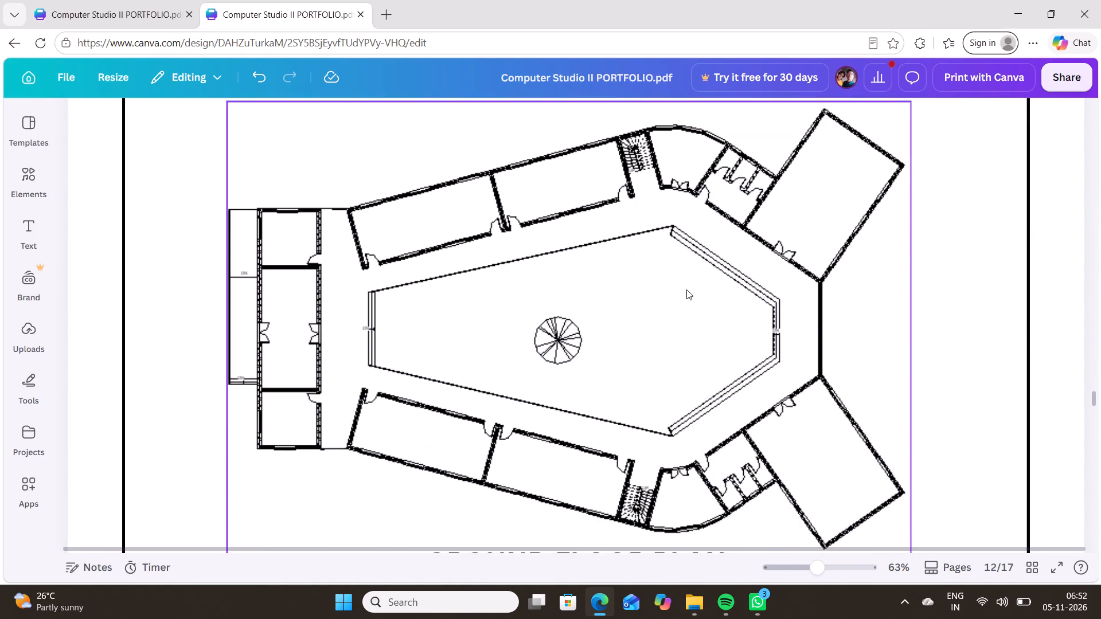
scroll(687, 289, down, 7)
scroll(688, 281, up, 4)
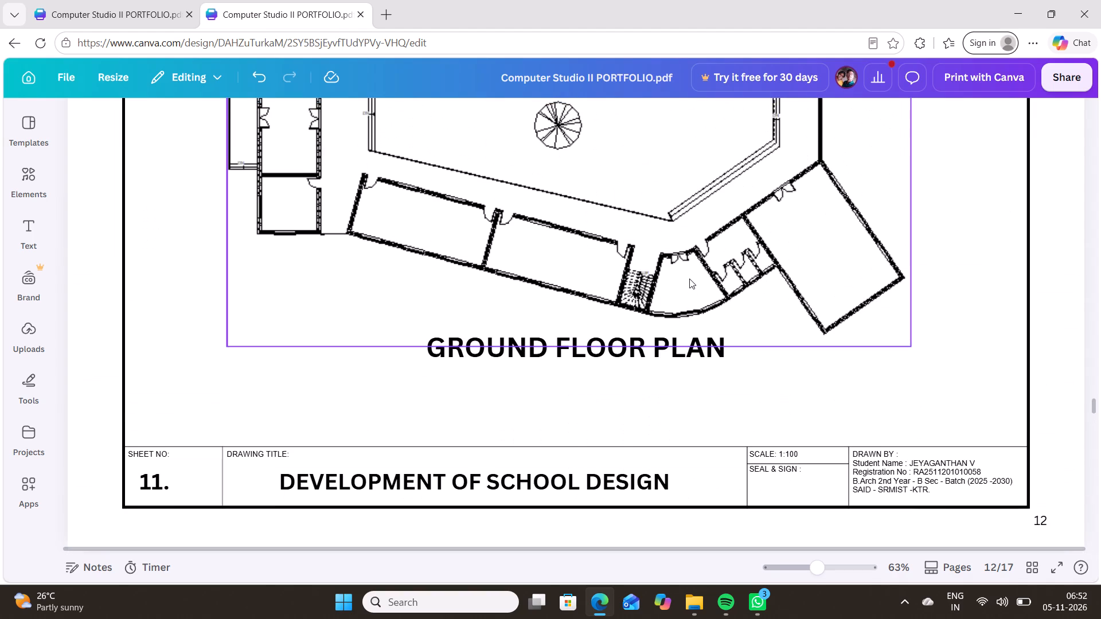
Replace the student name in the title block of sheet 11, the school design ground floor plan.
click(689, 278)
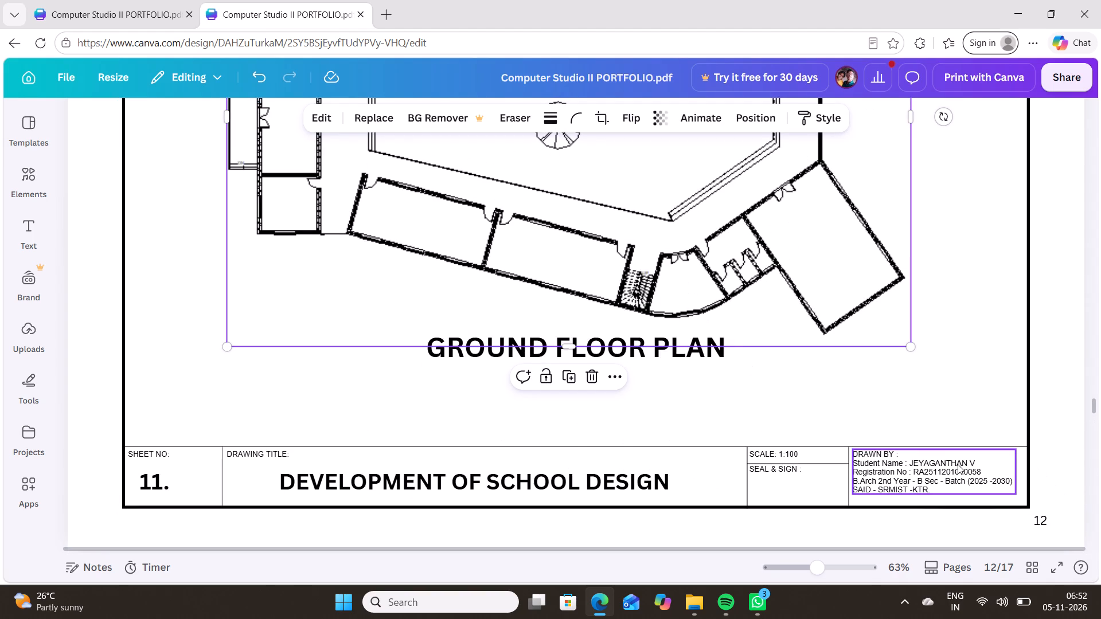
click(958, 464)
click(992, 460)
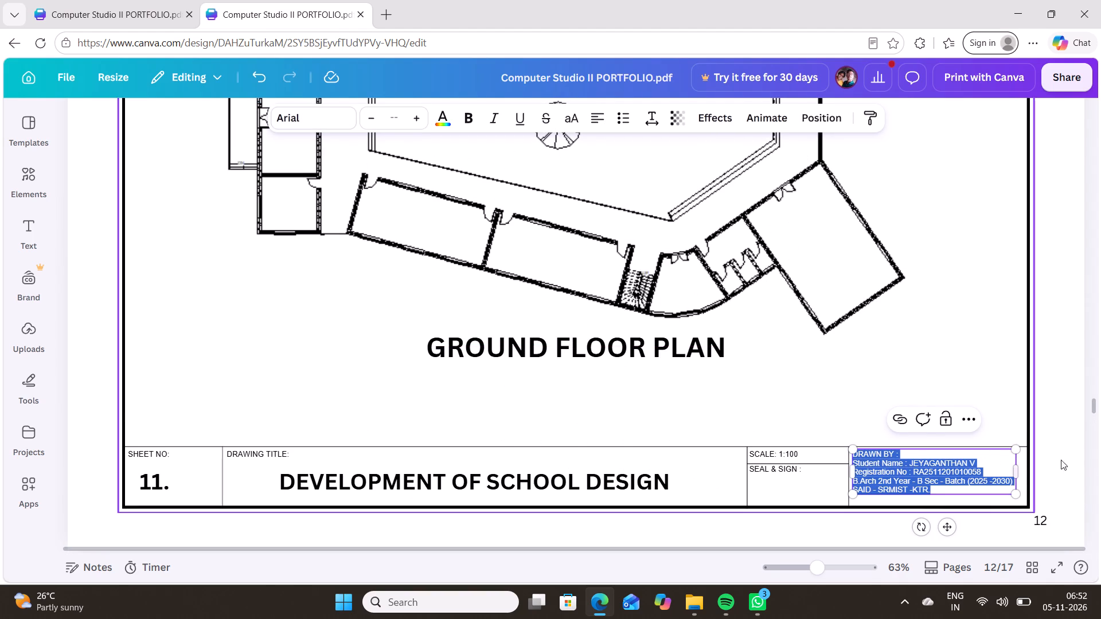
click(999, 463)
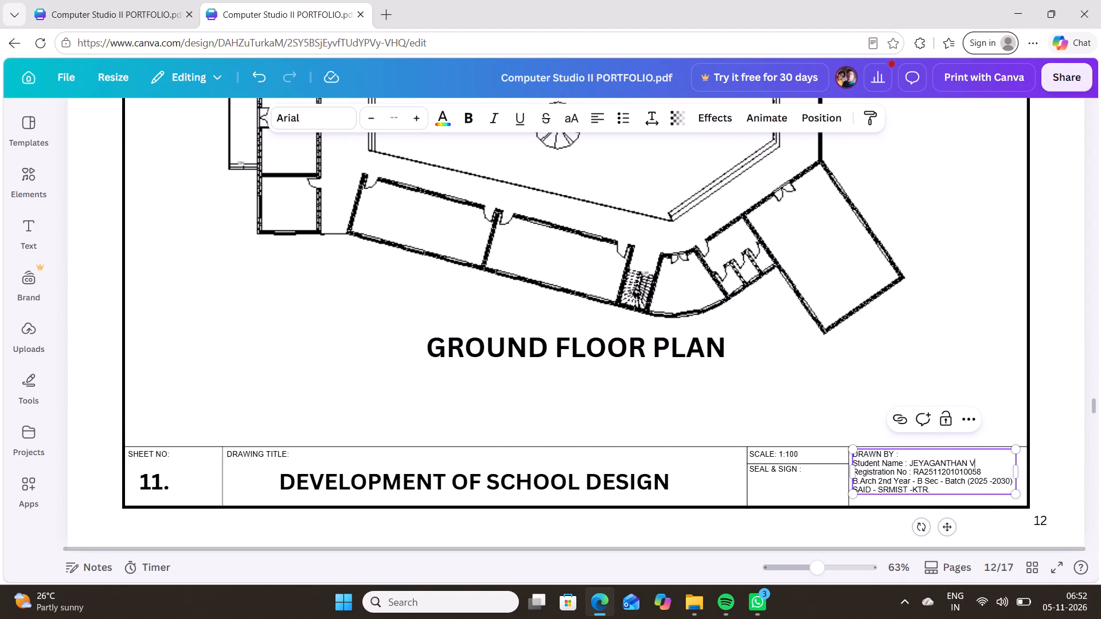
key(BackSpace)
key(BackSpace)
key(BackSpace)
key(BackSpace)
key(BackSpace)
key(BackSpace)
key(BackSpace)
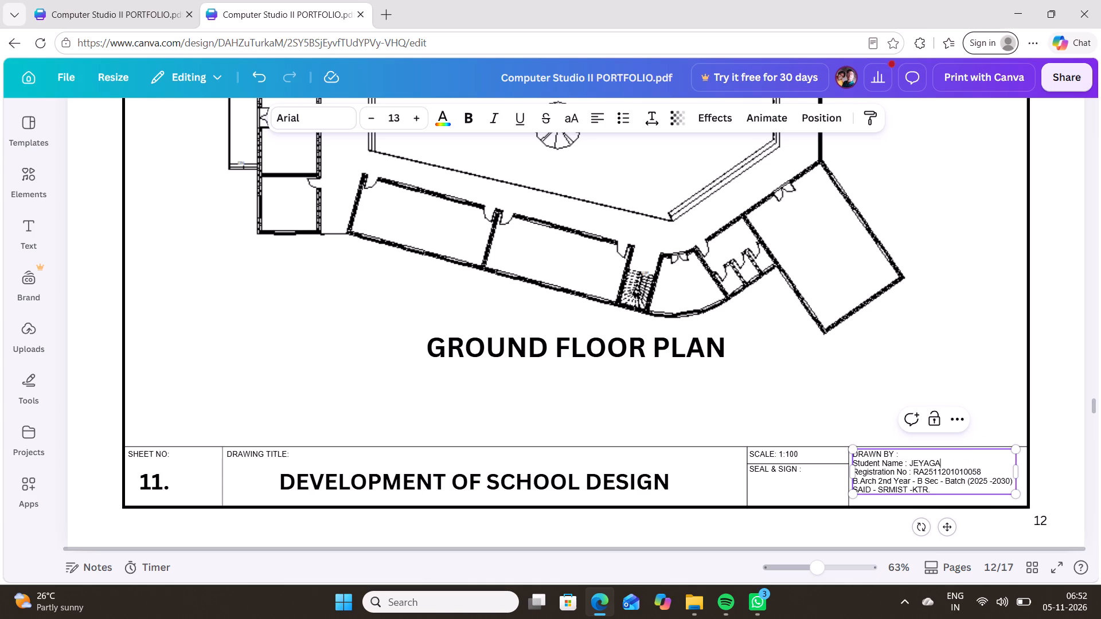
key(BackSpace)
key(BackSpace)
key(BackSpace)
key(BackSpace)
key(BackSpace)
key(BackSpace)
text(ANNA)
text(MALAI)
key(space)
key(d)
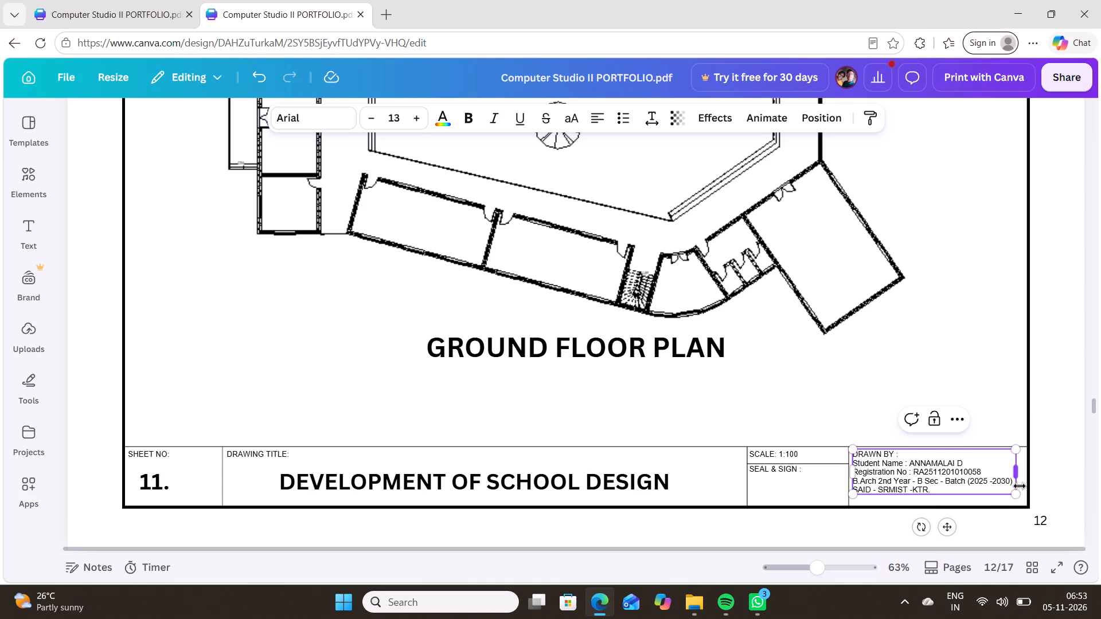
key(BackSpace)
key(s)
Replace the last two digits of the student's registration number in the title block of sheet 11.
click(989, 472)
key(BackSpace)
key(BackSpace)
text(62)
click(705, 348)
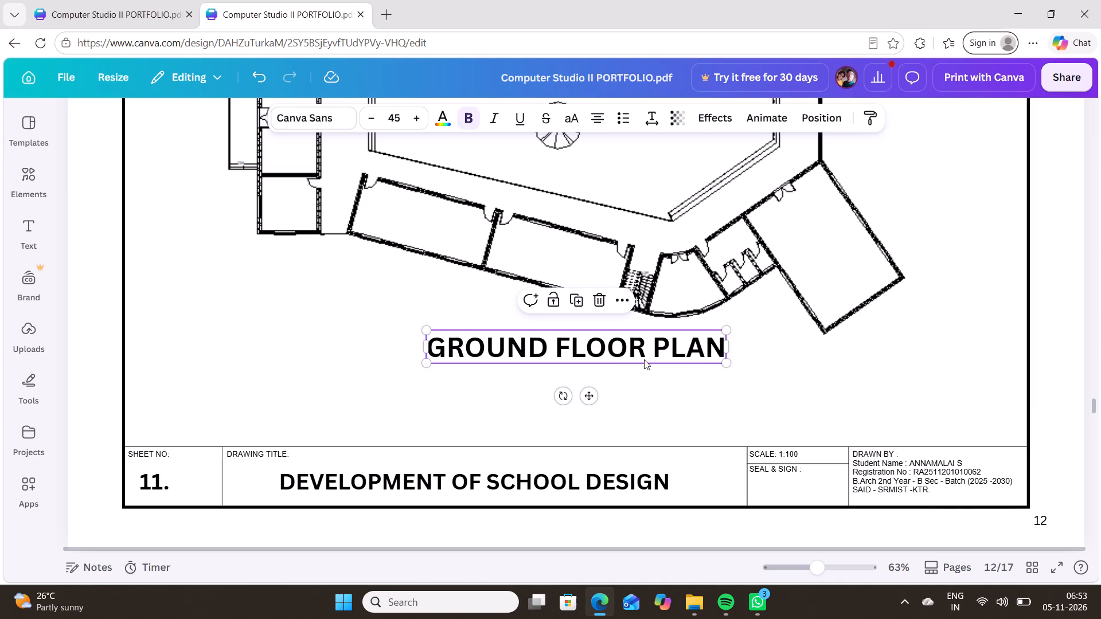
click(56, 76)
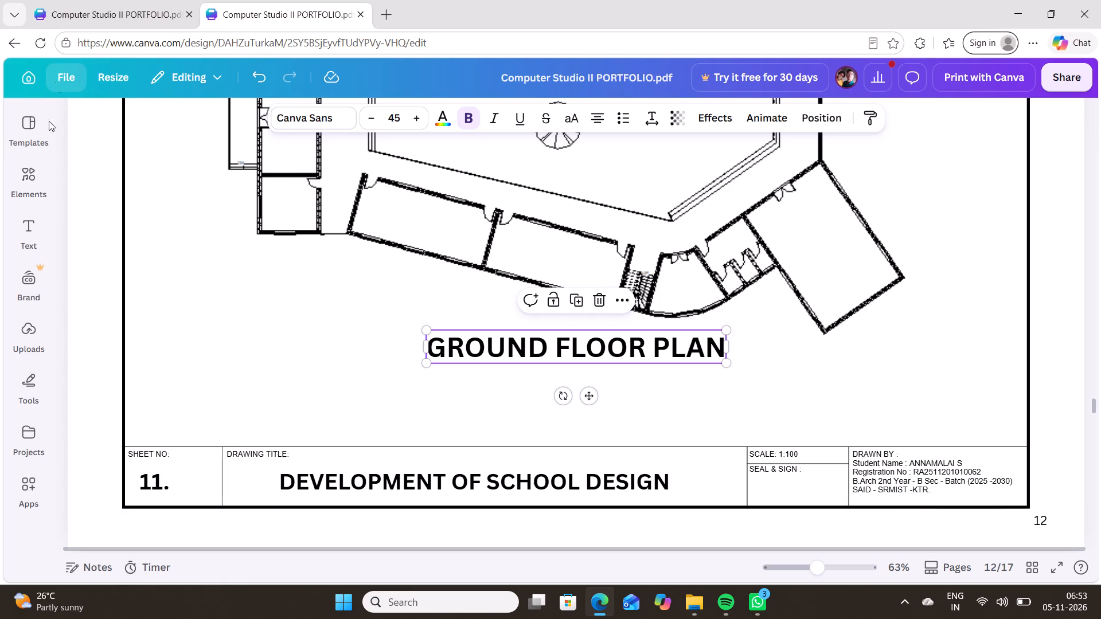
click(15, 248)
click(52, 350)
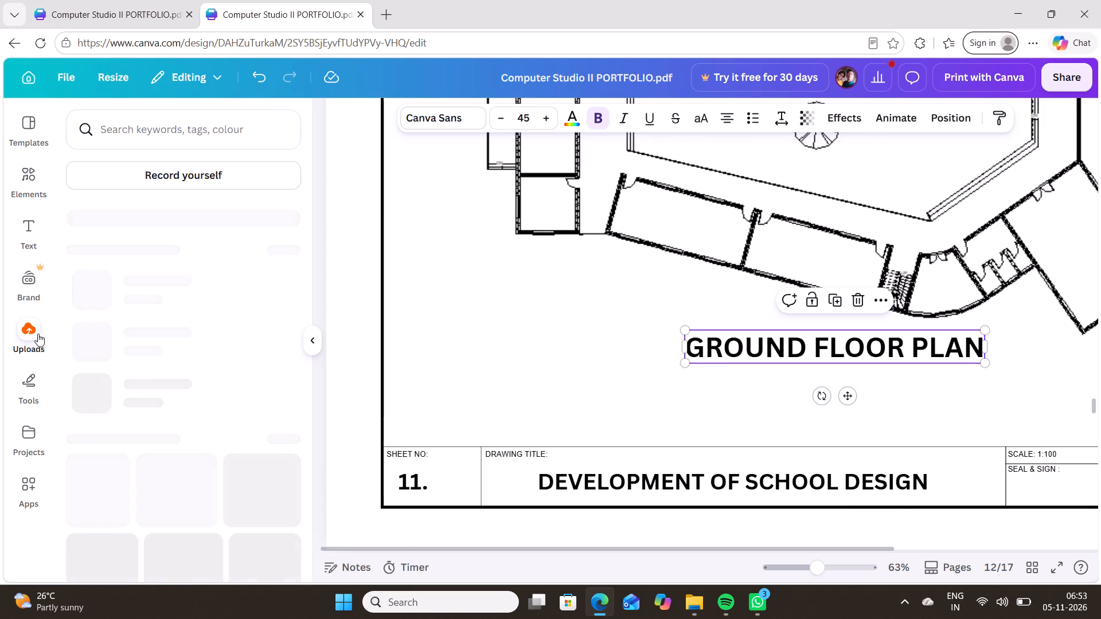
scroll(166, 301, down, 2)
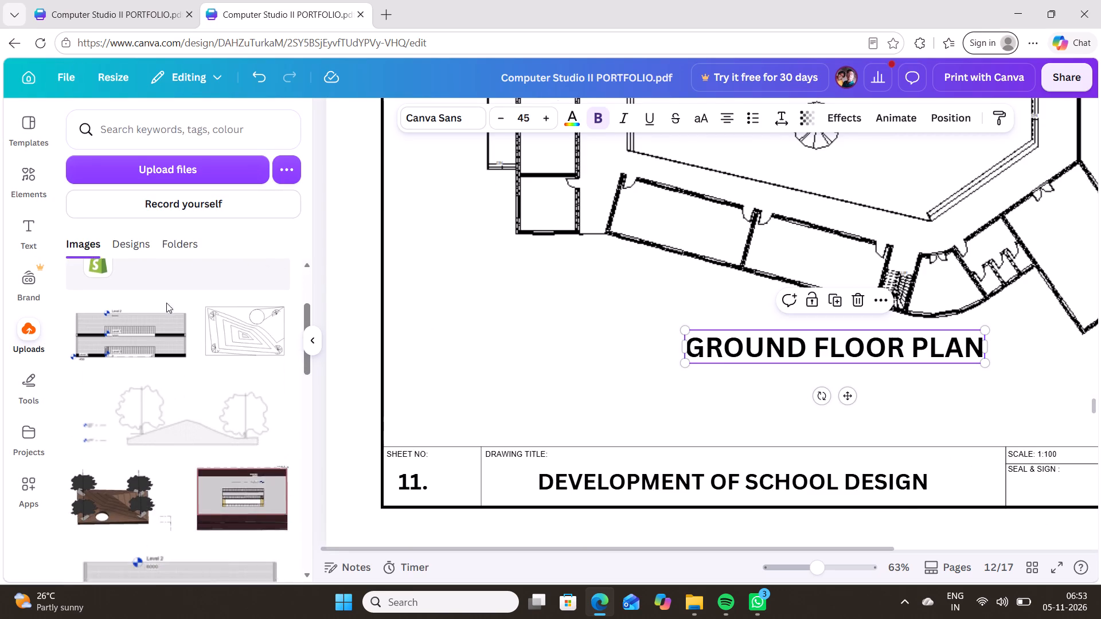
scroll(166, 298, up, 4)
click(180, 169)
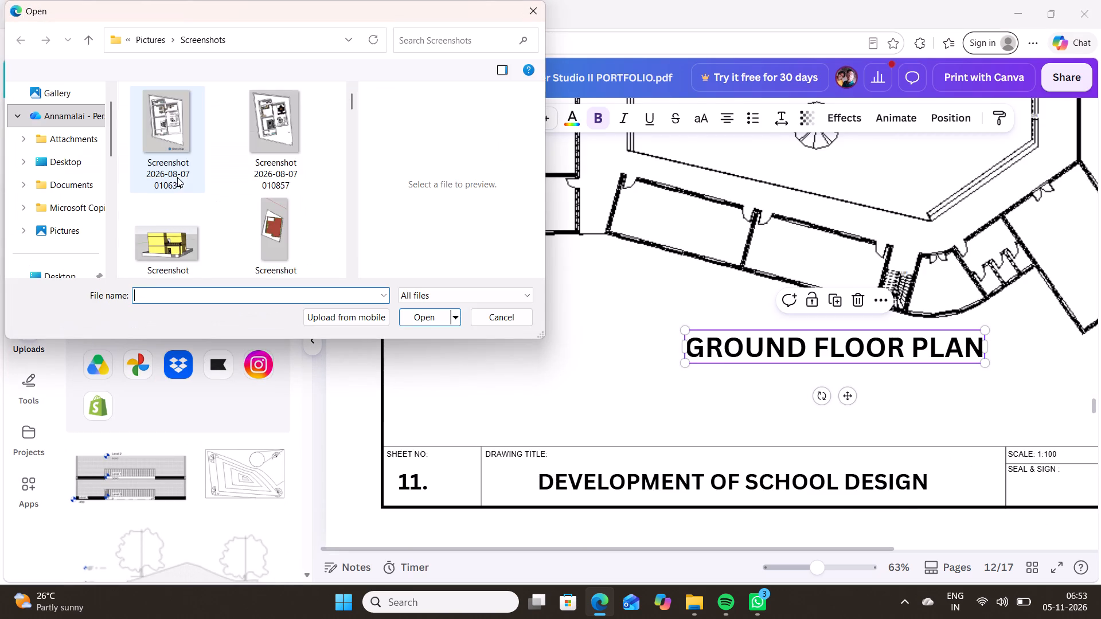
scroll(197, 178, down, 4)
scroll(268, 172, down, 2)
scroll(269, 172, up, 1)
scroll(269, 172, down, 1)
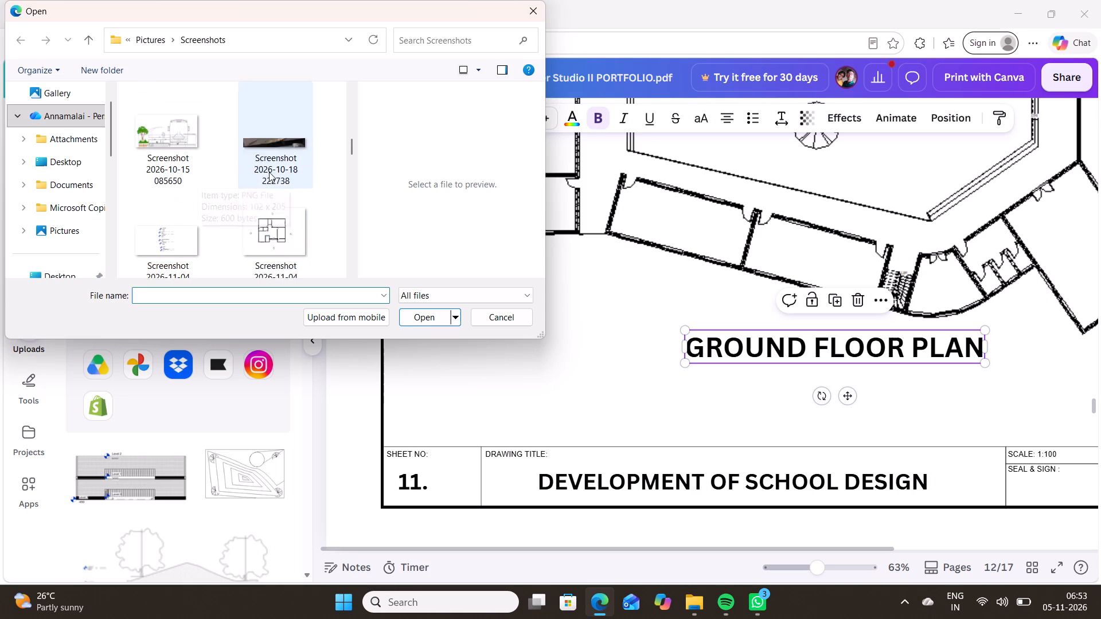
scroll(269, 172, down, 3)
scroll(269, 173, up, 1)
scroll(269, 173, down, 14)
scroll(268, 166, up, 1)
scroll(268, 166, down, 6)
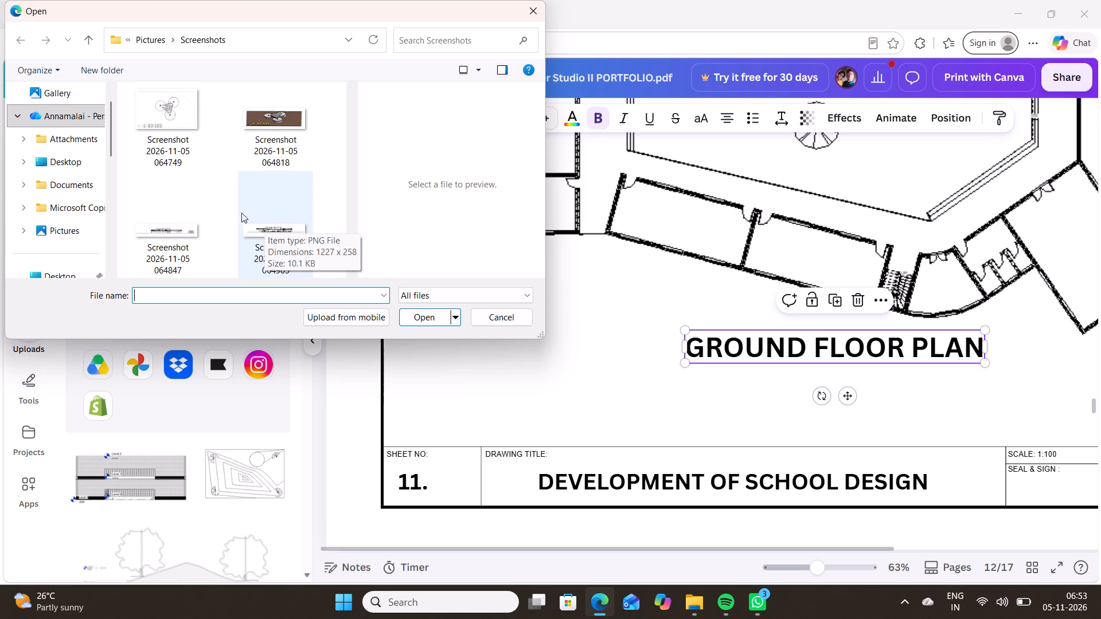
scroll(194, 151, up, 2)
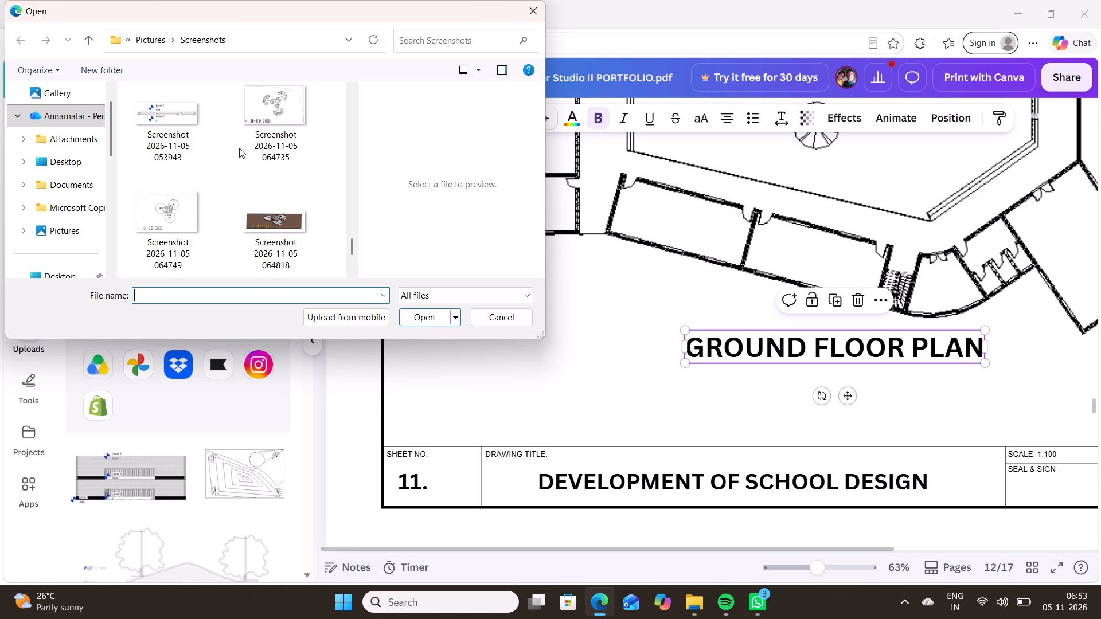
click(249, 139)
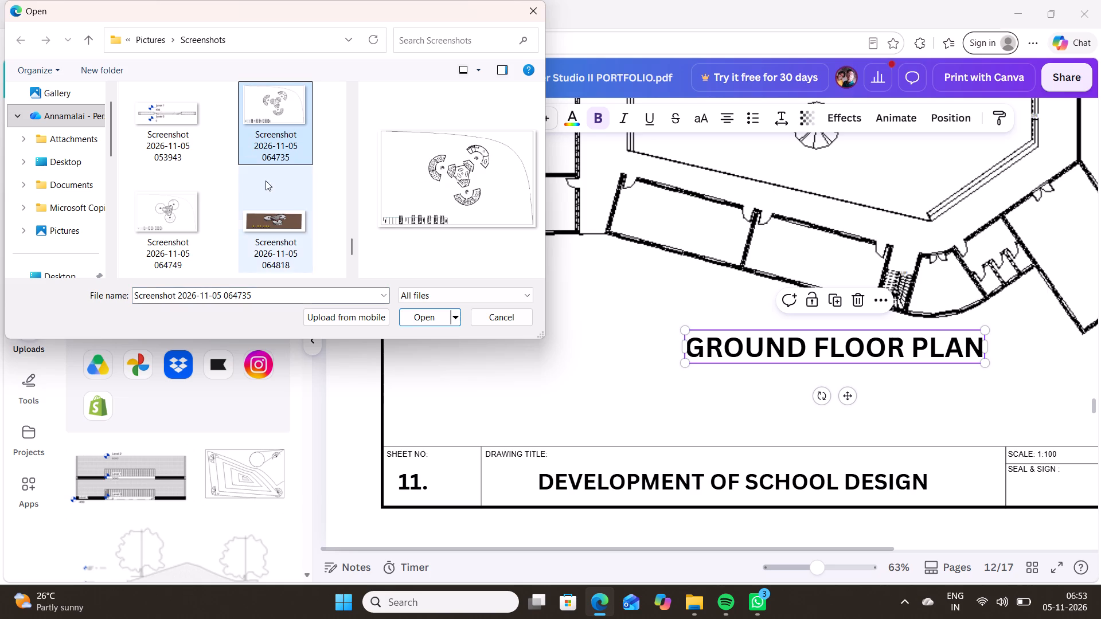
click(428, 315)
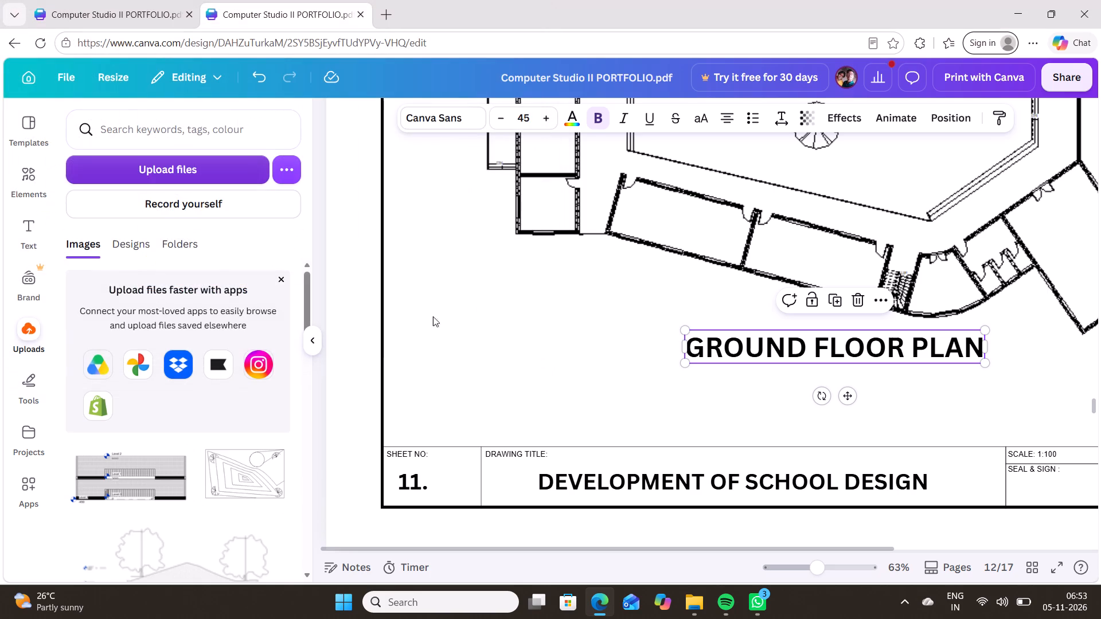
Delete the existing ground floor plan drawing from sheet 11, keeping its title text.
click(585, 241)
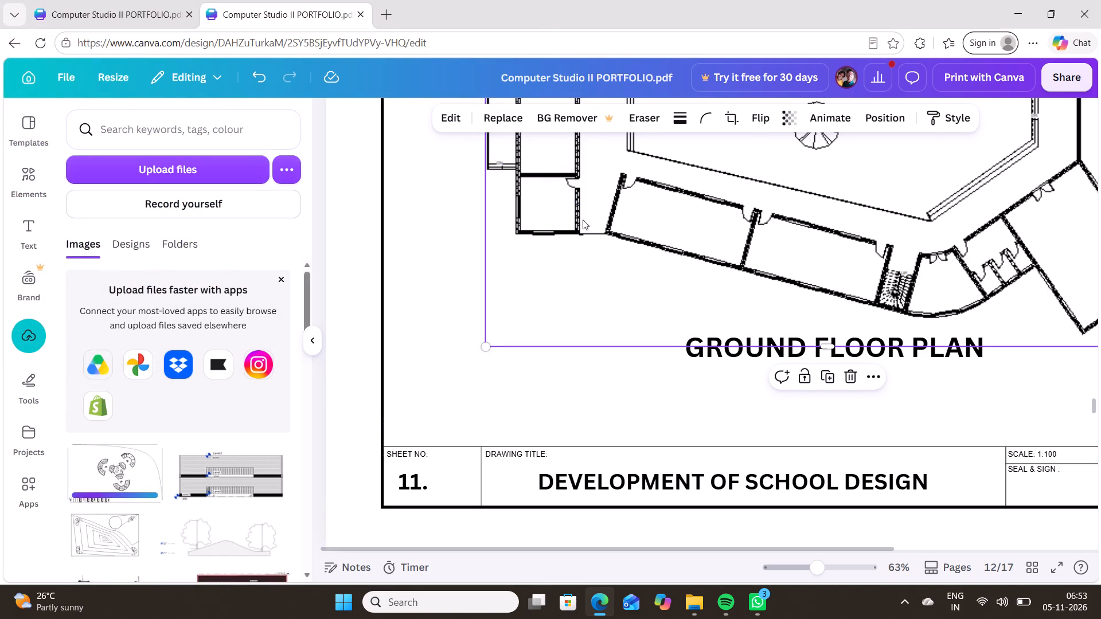
middle_drag(603, 260, 573, 445)
key(Delete)
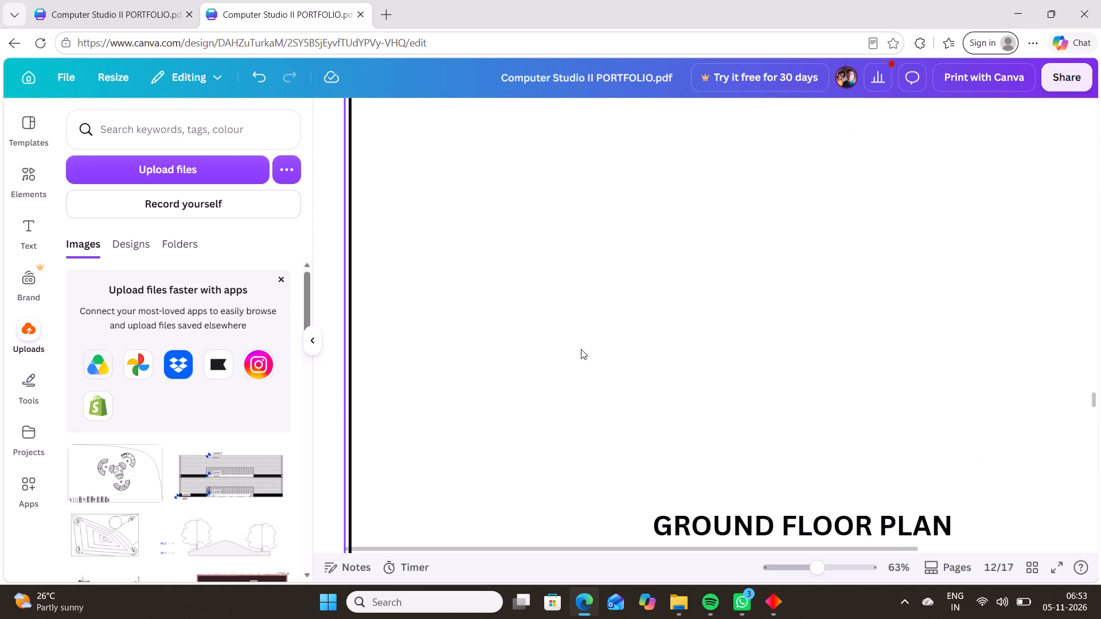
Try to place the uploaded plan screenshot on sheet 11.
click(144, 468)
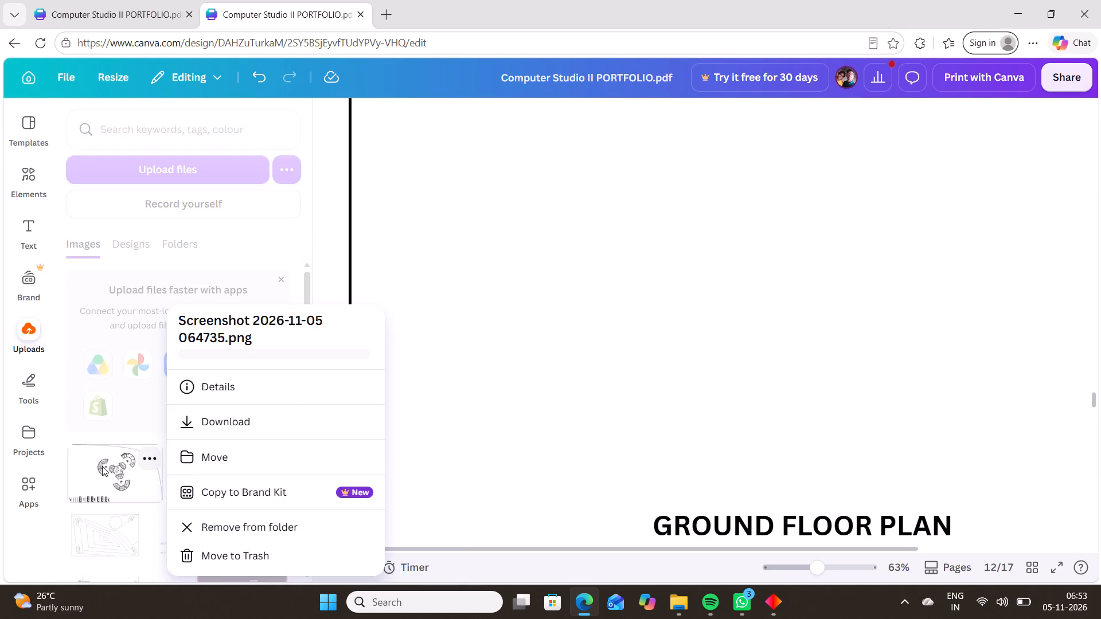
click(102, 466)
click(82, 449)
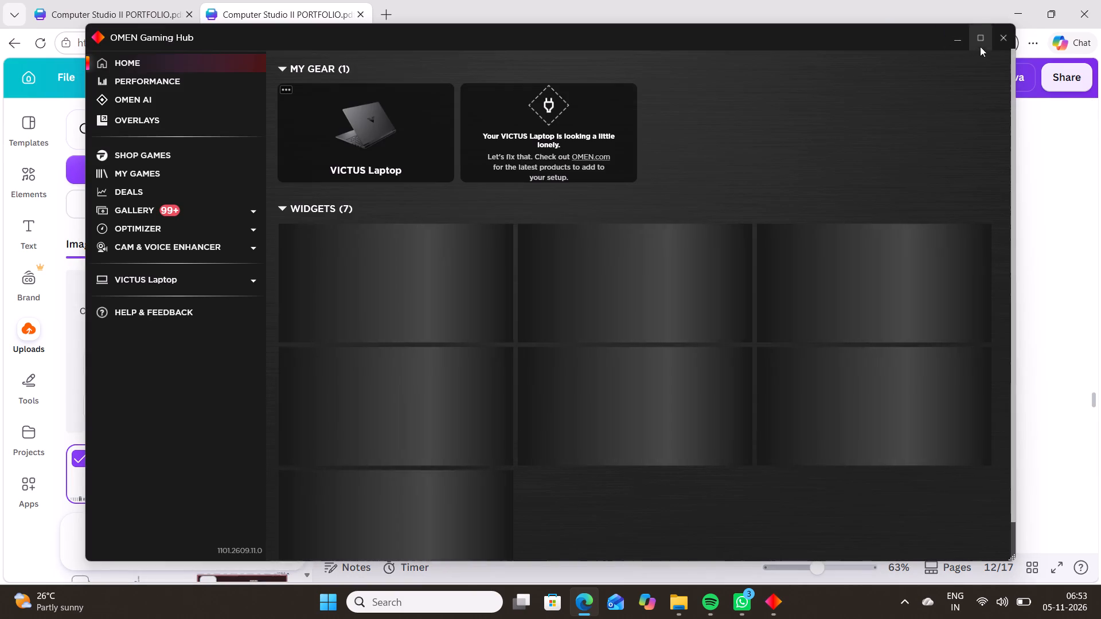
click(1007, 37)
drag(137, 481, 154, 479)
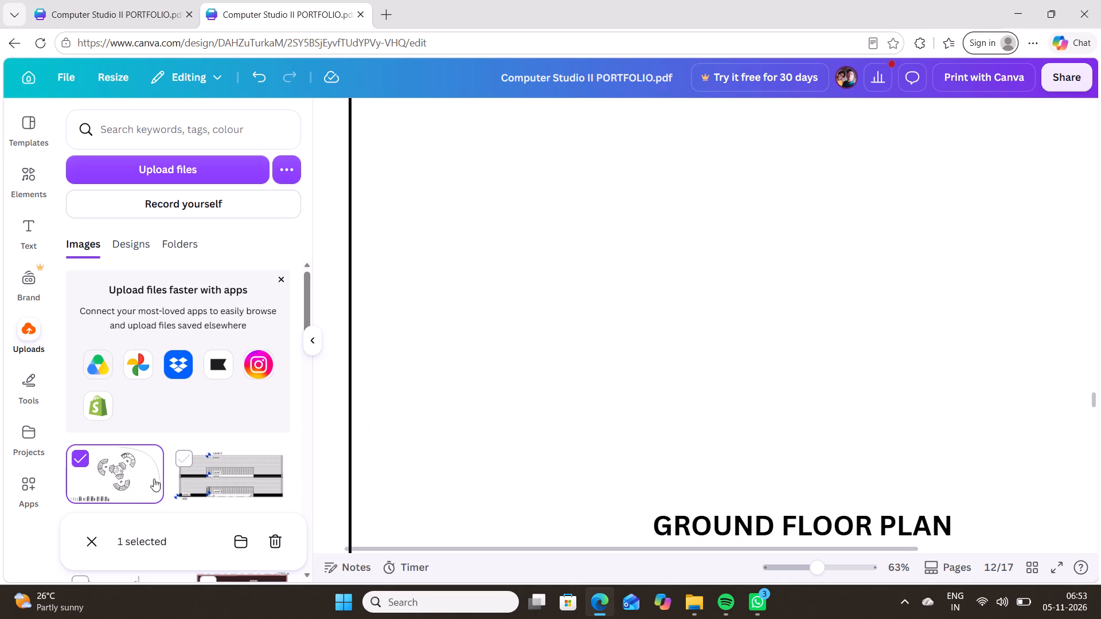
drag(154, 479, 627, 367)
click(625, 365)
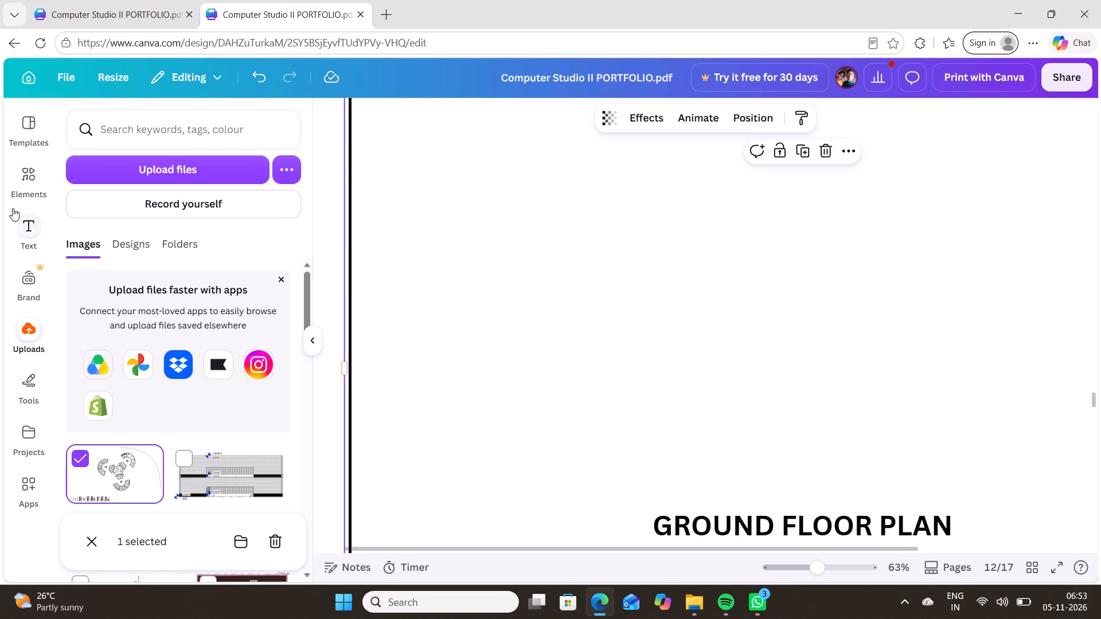
Clear the upload's selection and insert several copies of the uploaded plan image on page 13, the first floor plan sheet.
scroll(532, 232, down, 4)
click(563, 249)
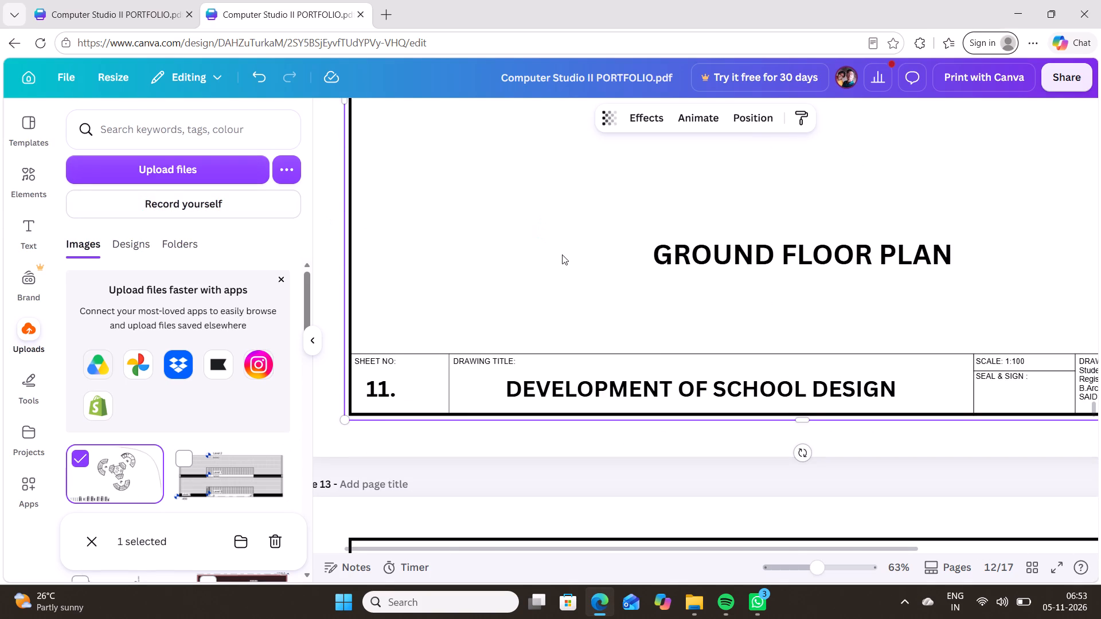
middle_drag(567, 263, 549, 357)
scroll(525, 360, down, 4)
scroll(523, 376, up, 1)
scroll(523, 376, down, 2)
middle_drag(567, 361, 555, 380)
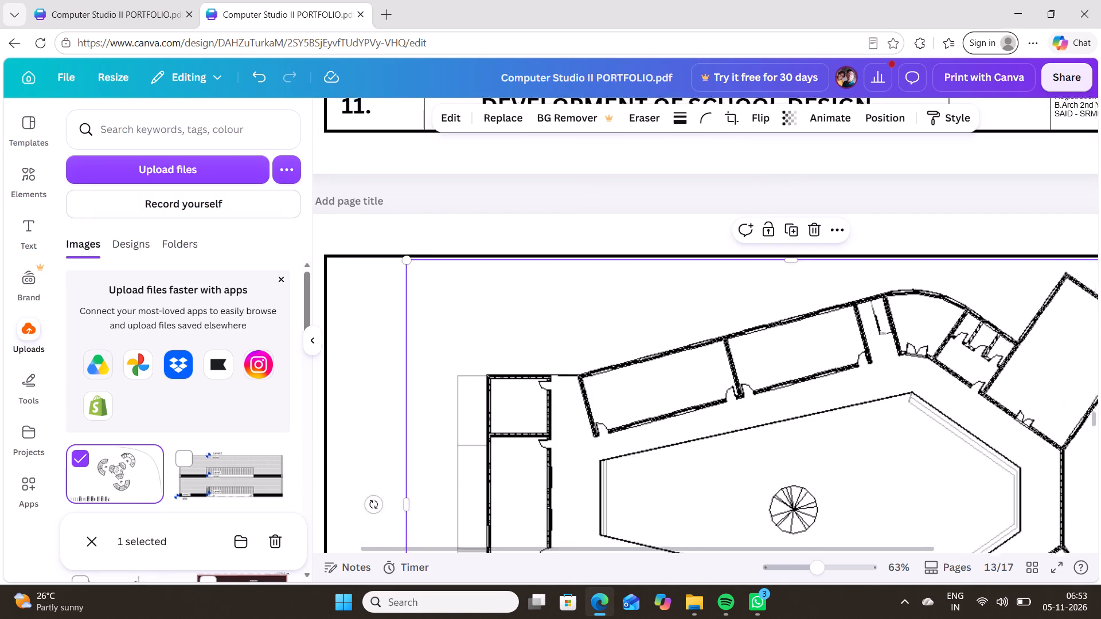
middle_drag(555, 380, 467, 604)
scroll(471, 502, down, 1)
scroll(563, 429, down, 2)
scroll(569, 385, up, 4)
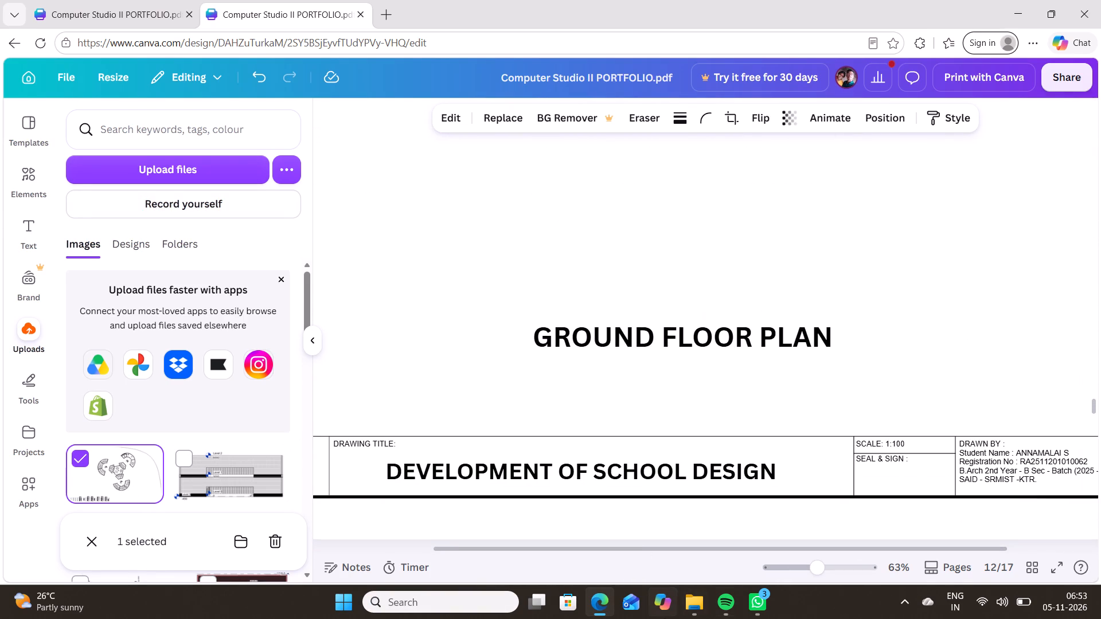
drag(805, 561, 797, 577)
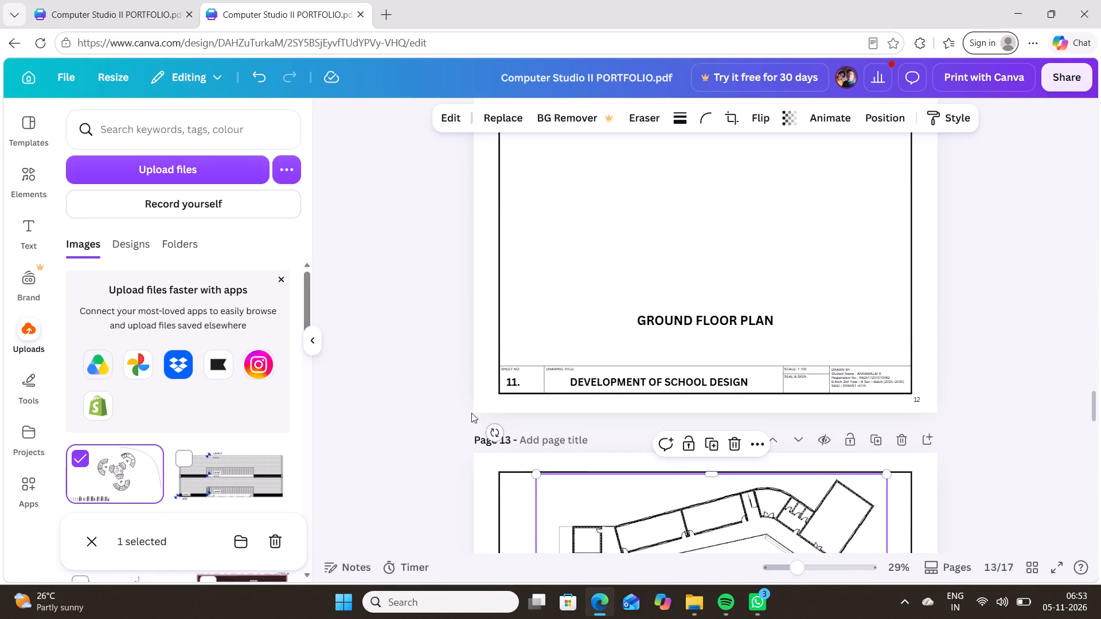
middle_drag(396, 368, 411, 450)
click(80, 453)
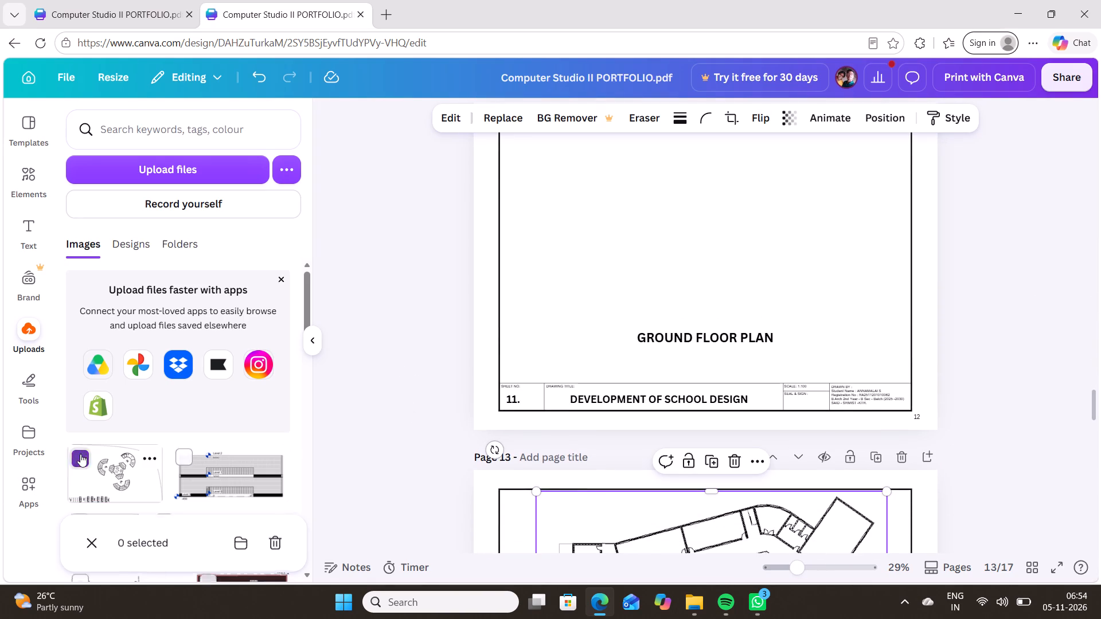
click(116, 476)
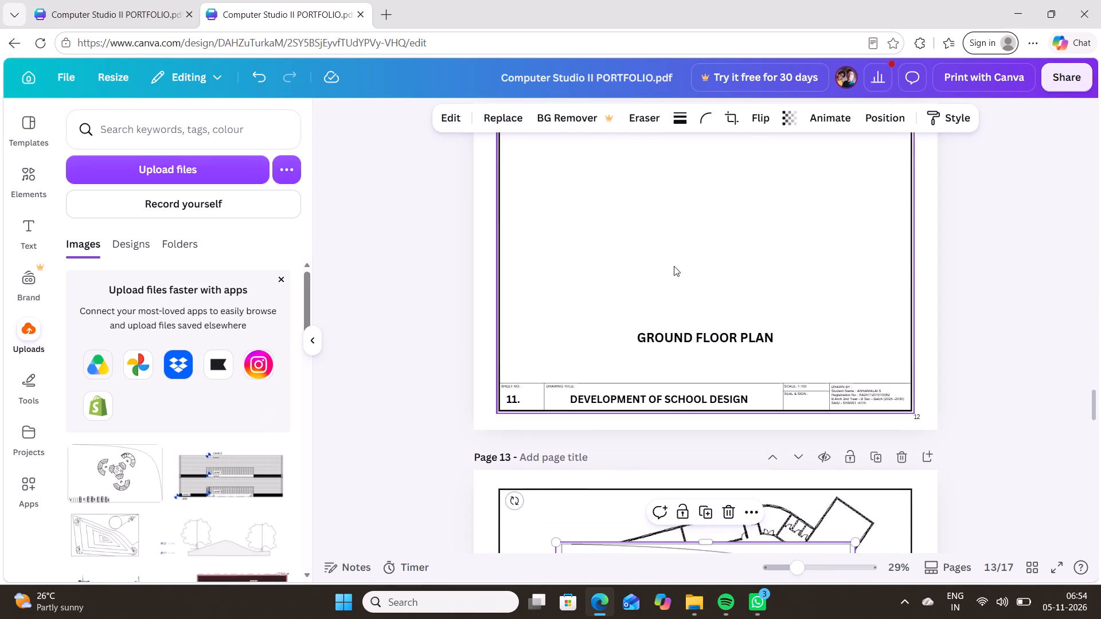
triple_click(103, 483)
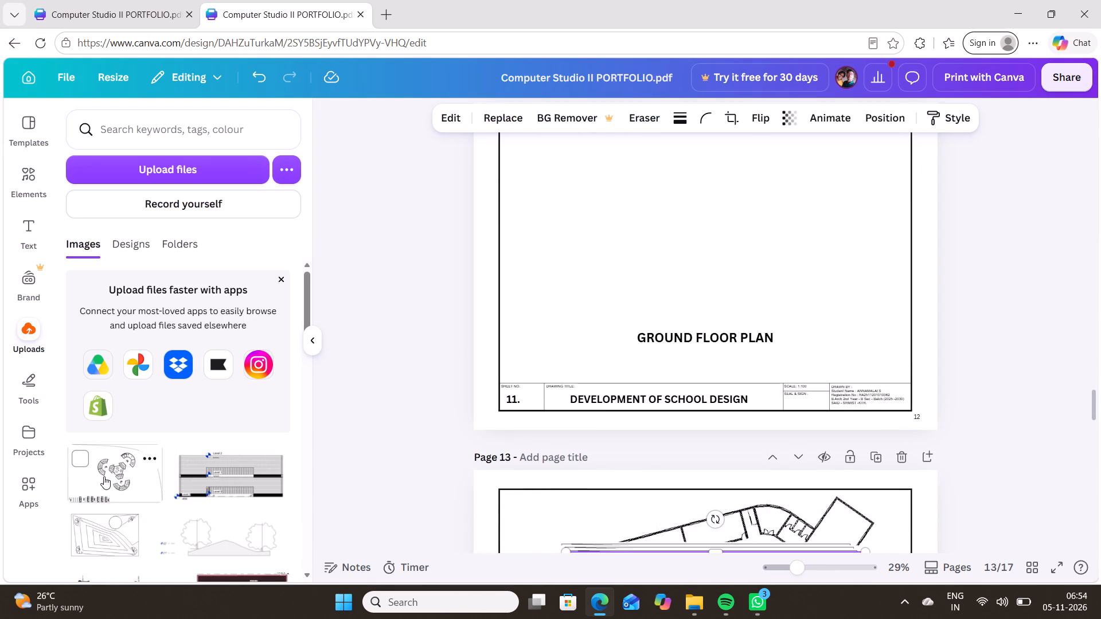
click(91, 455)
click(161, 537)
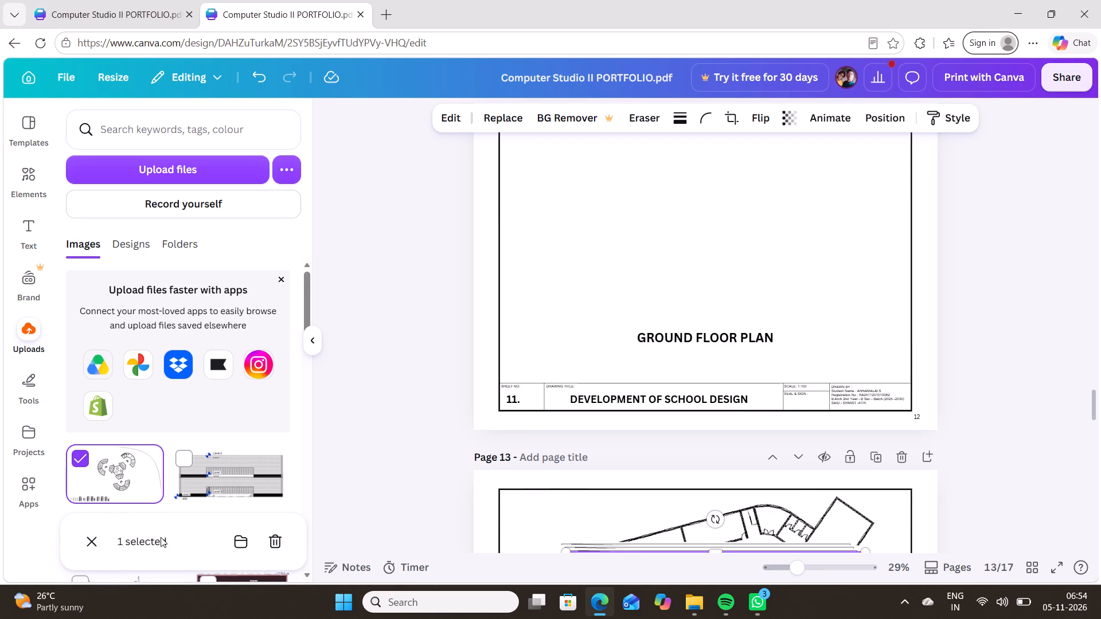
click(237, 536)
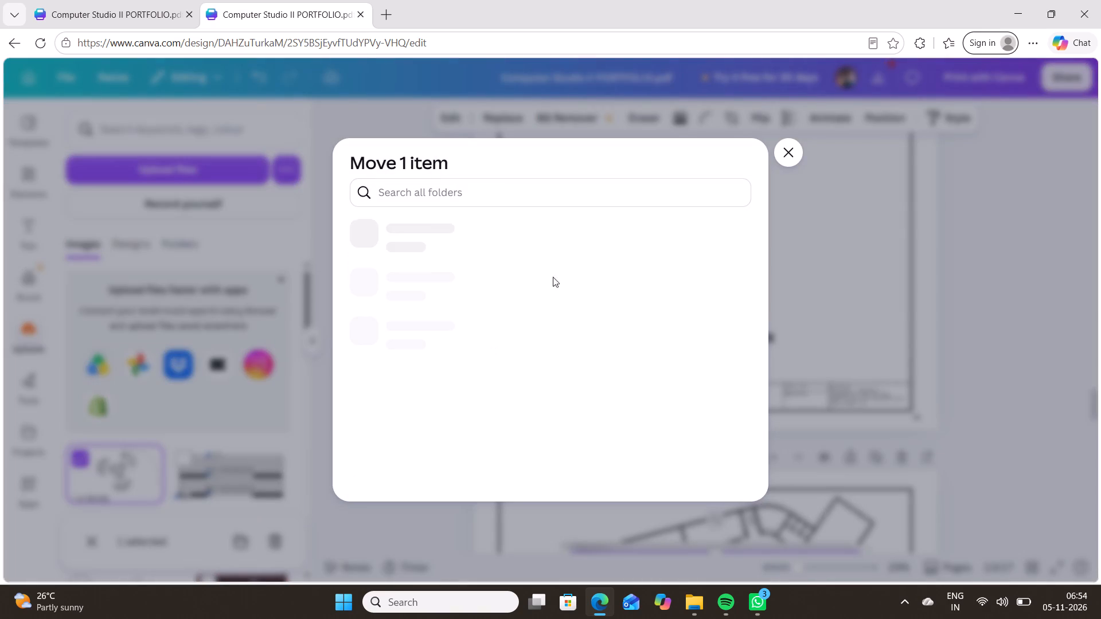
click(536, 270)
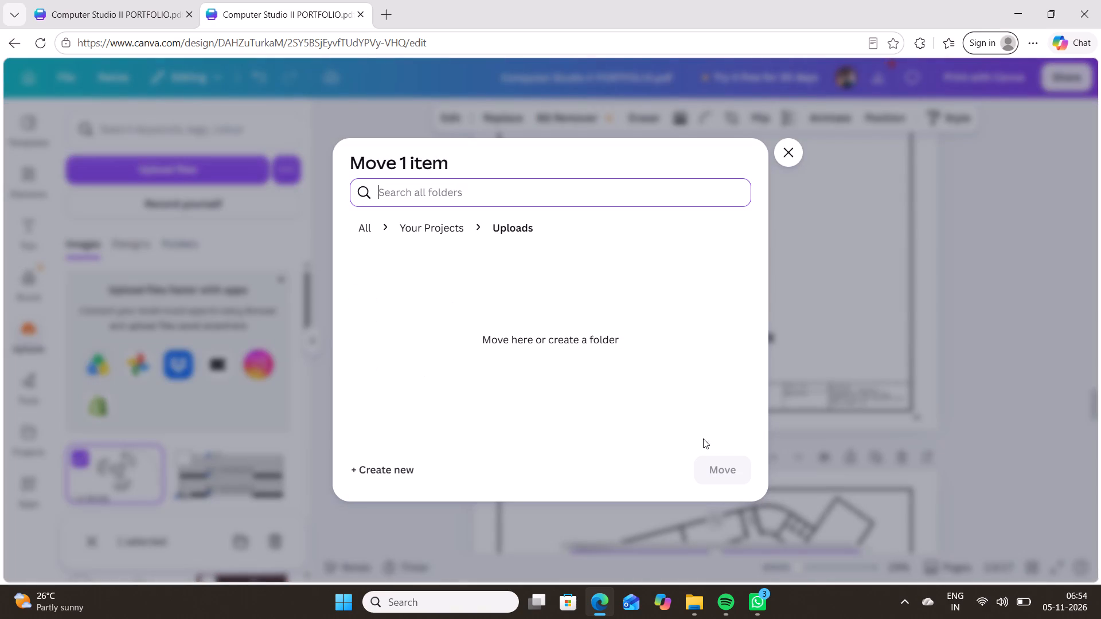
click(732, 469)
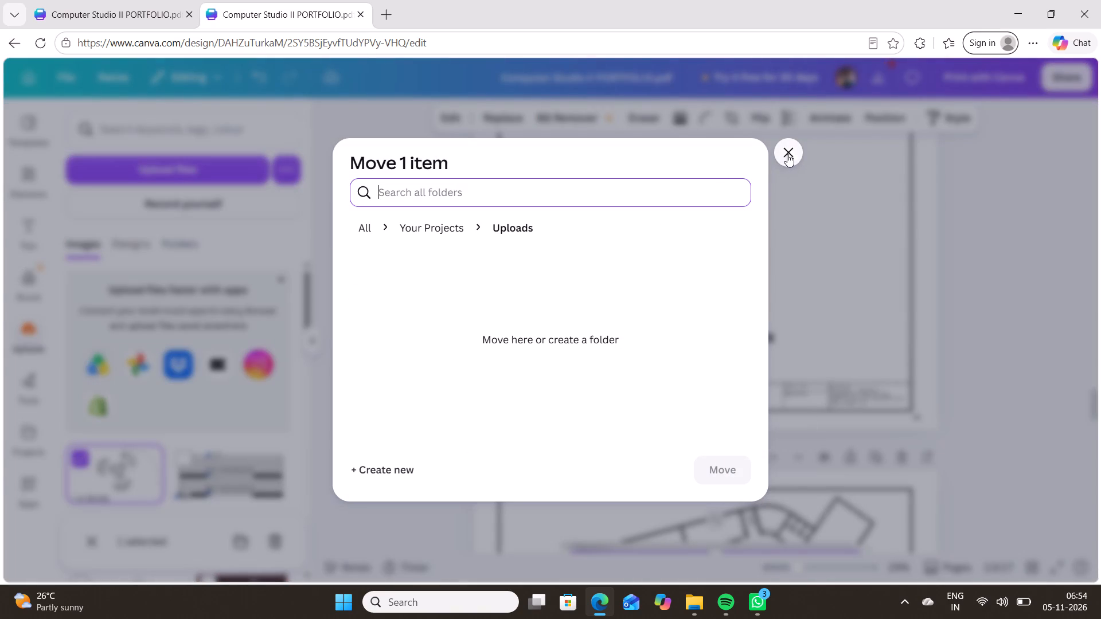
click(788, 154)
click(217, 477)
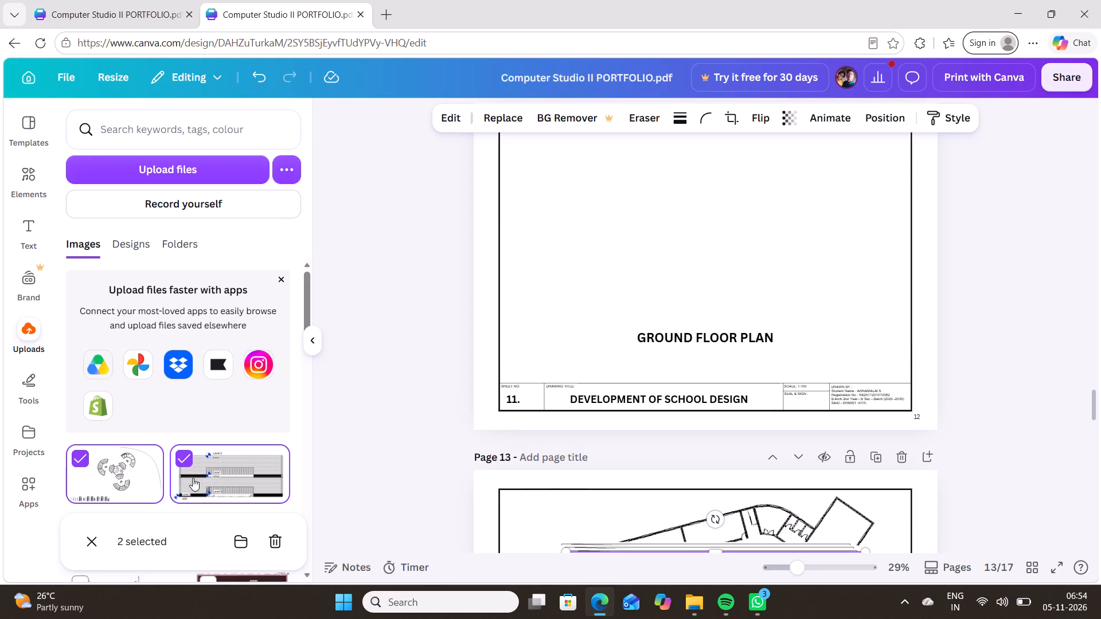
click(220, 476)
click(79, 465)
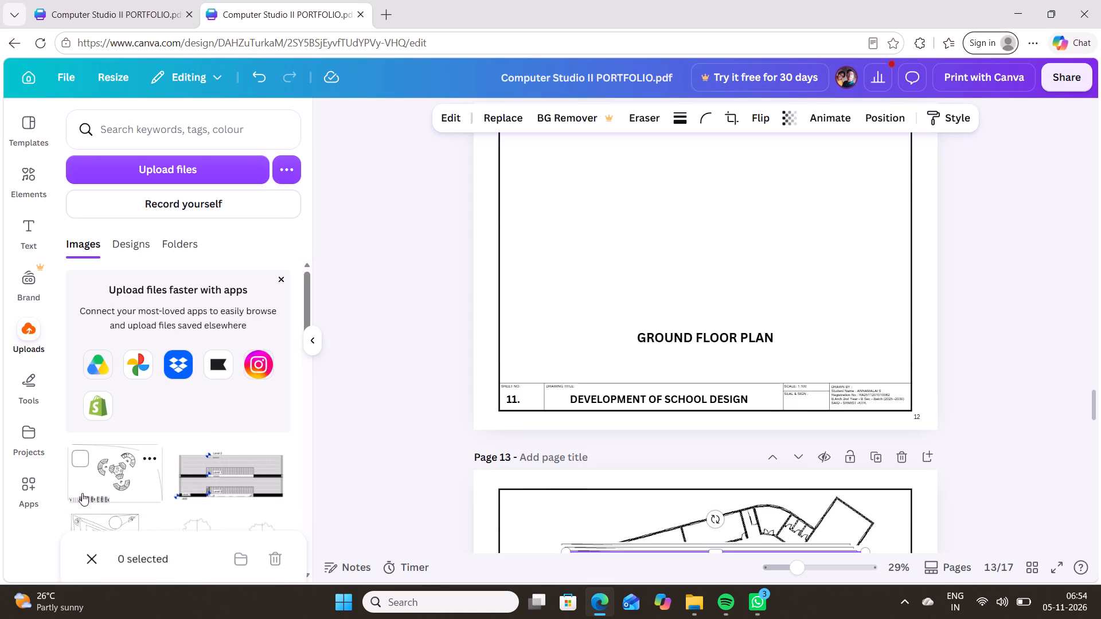
Insert more copies of the uploaded plan image on page 13.
click(132, 493)
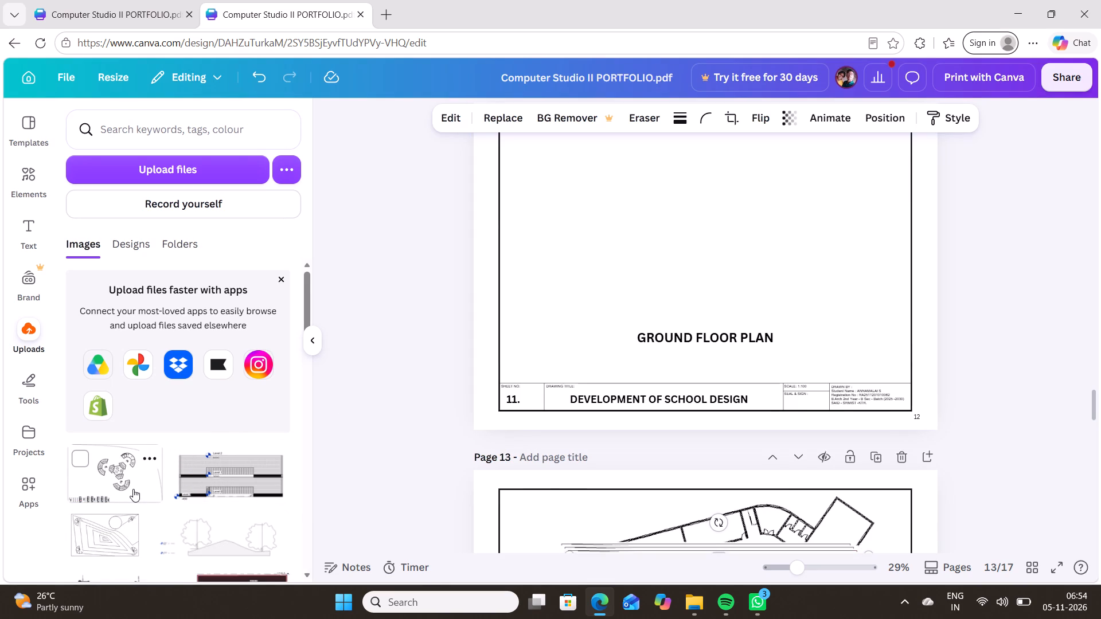
double_click(133, 489)
Insert the uploaded plan image on page 12 and position it centred just above the GROUND FLOOR PLAN title.
click(484, 366)
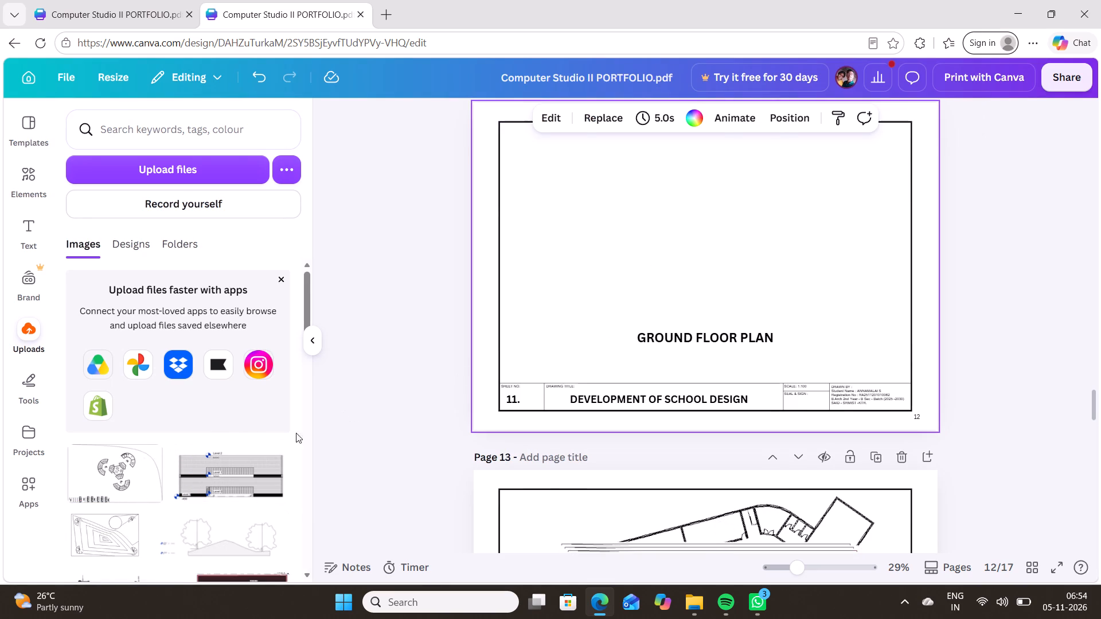
click(107, 467)
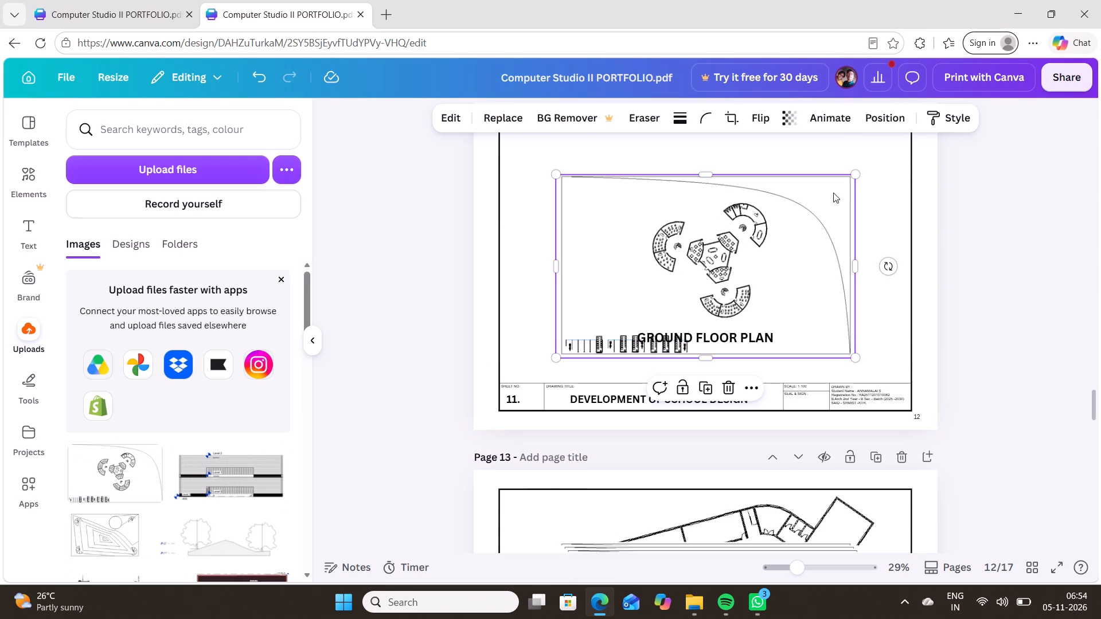
middle_drag(712, 273, 719, 338)
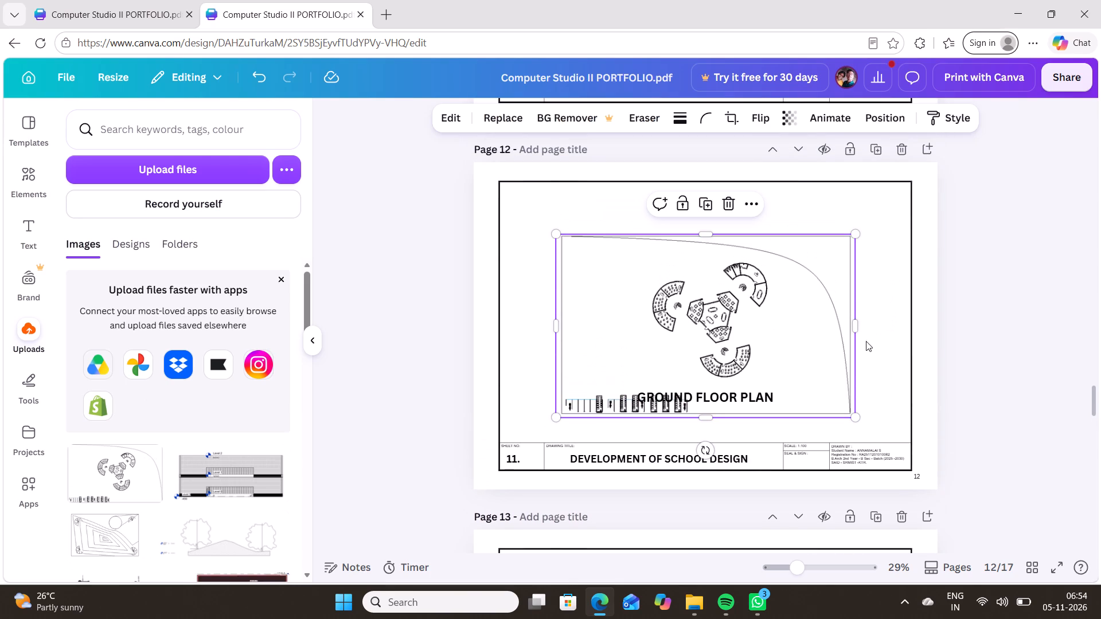
drag(753, 338, 752, 307)
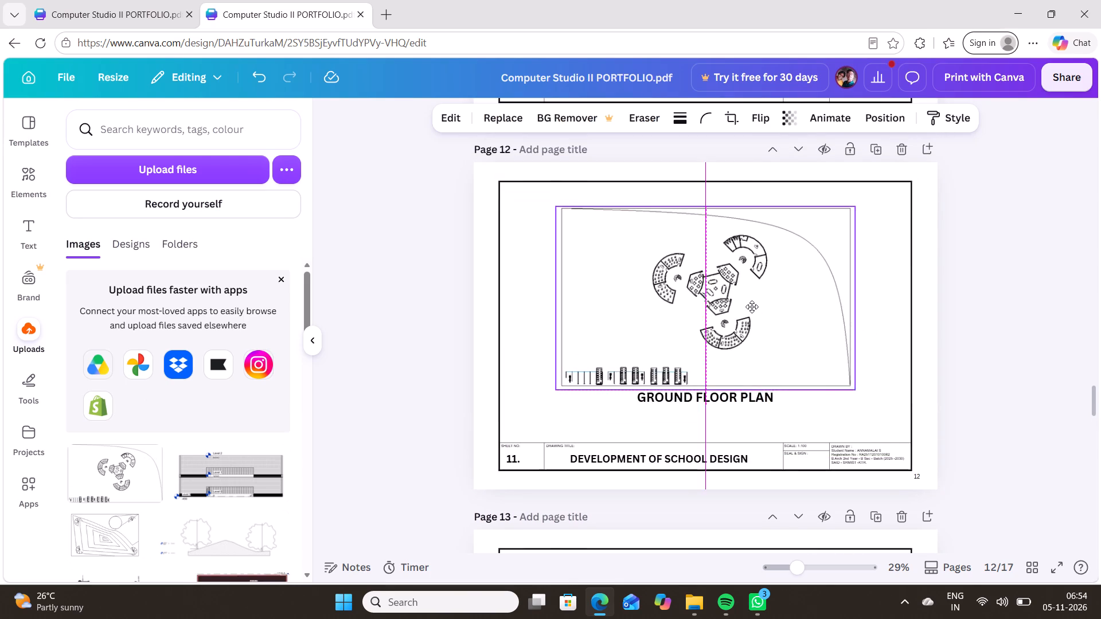
drag(752, 307, 752, 306)
click(1010, 355)
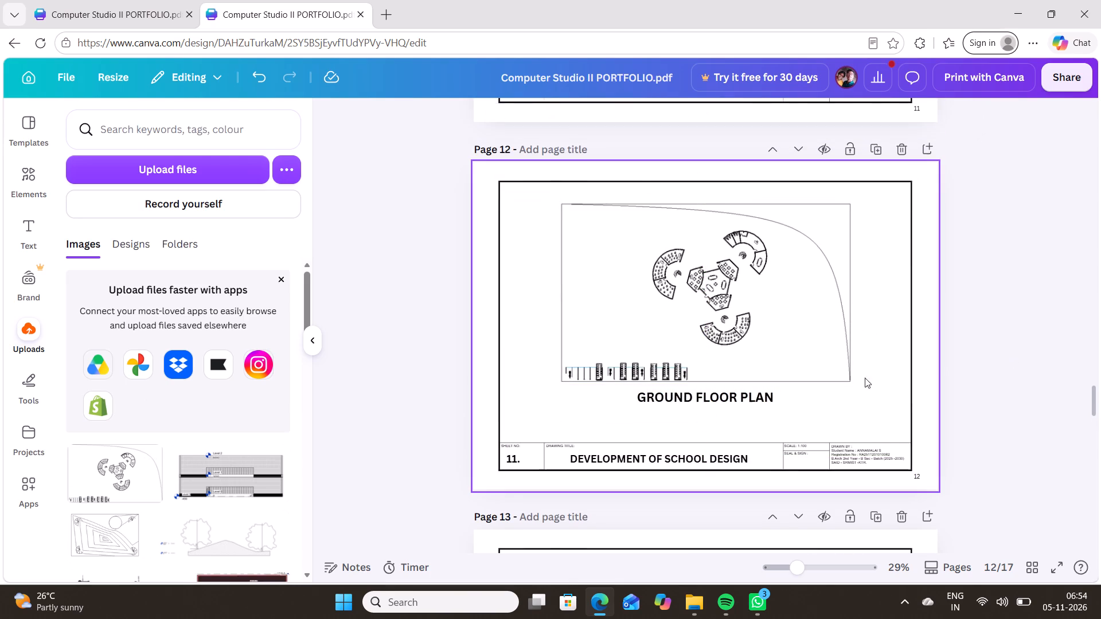
Delete all the stacked duplicate copies of the uploaded plan image from page 13.
scroll(856, 362, up, 8)
scroll(767, 333, down, 9)
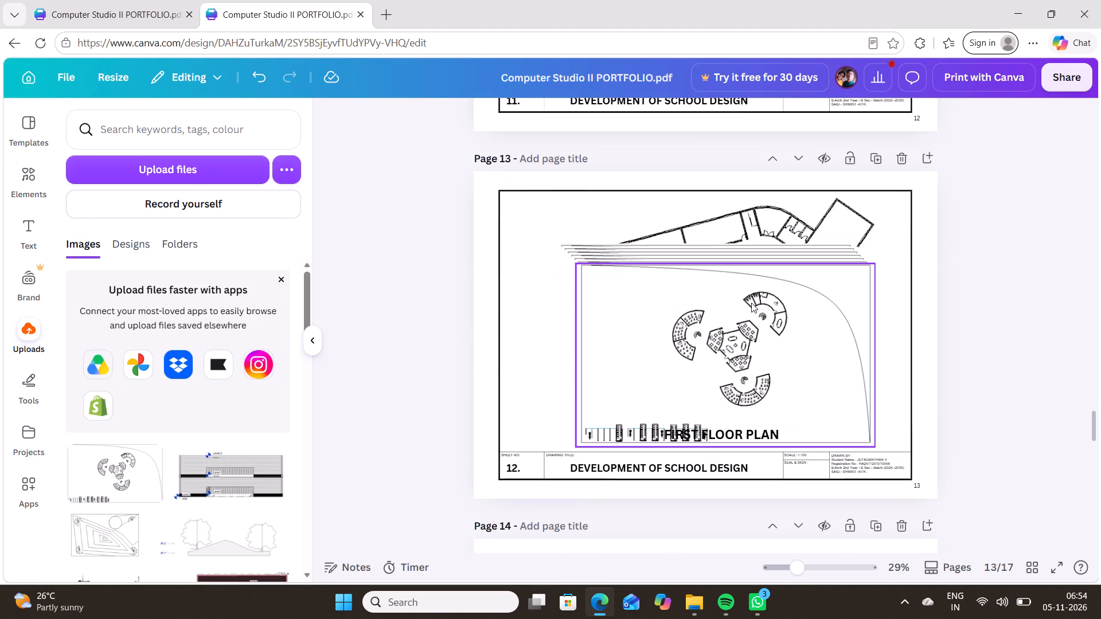
scroll(758, 324, up, 1)
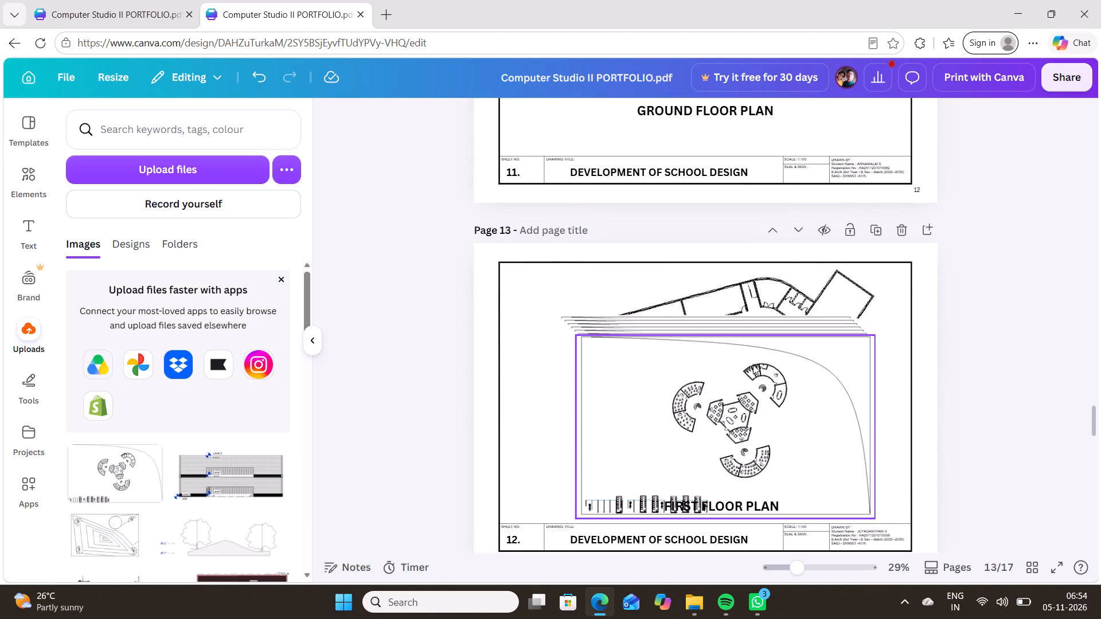
scroll(655, 246, up, 5)
key(Escape)
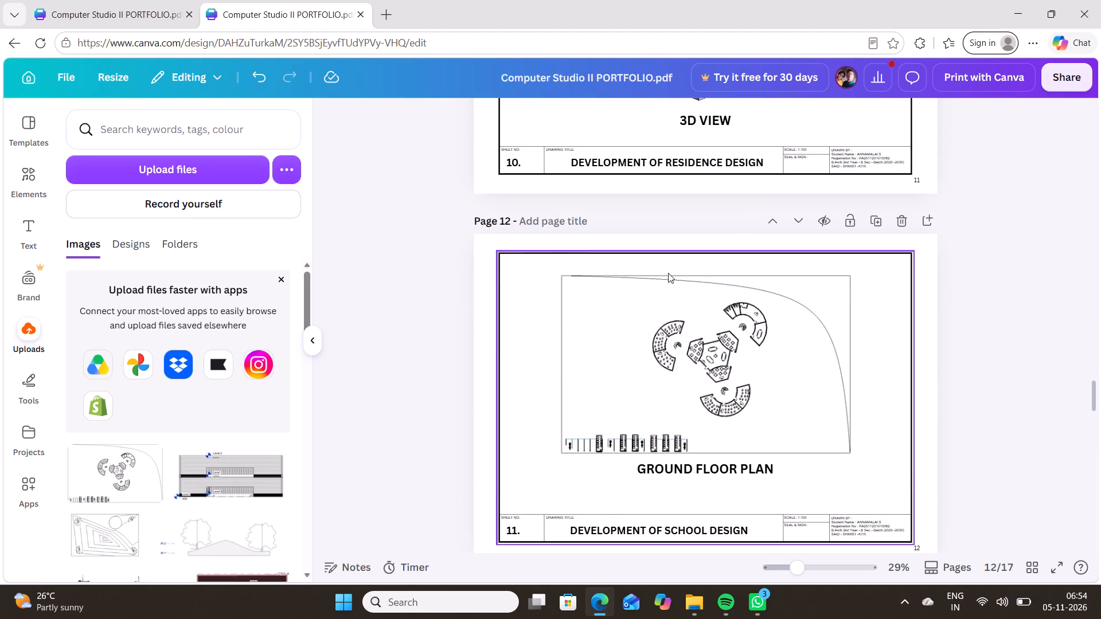
middle_drag(608, 496, 594, 370)
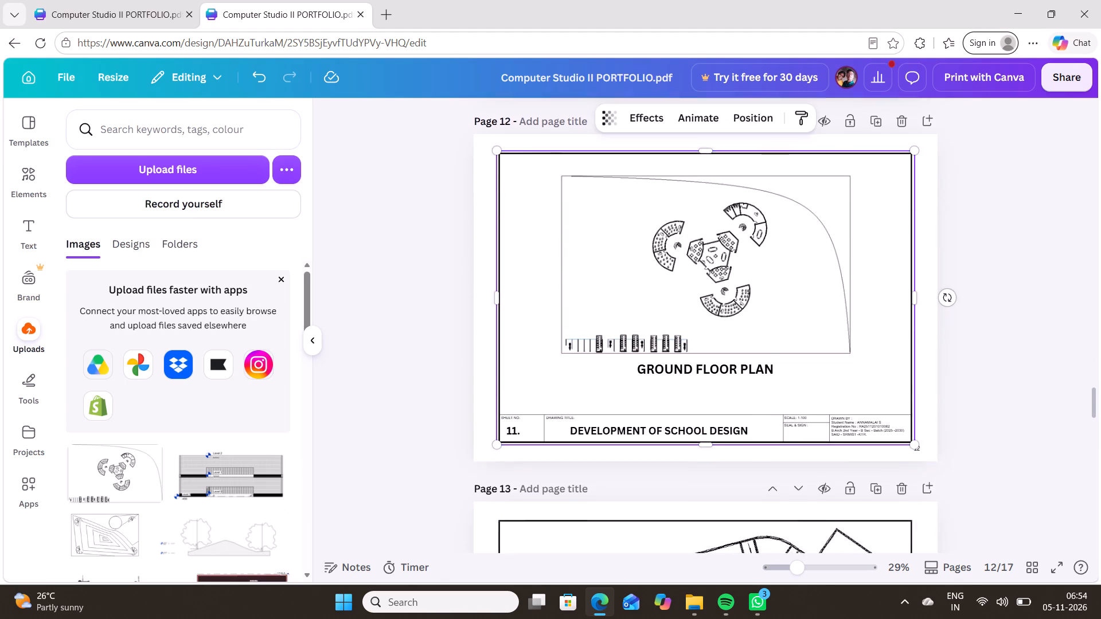
middle_drag(594, 370, 553, 203)
middle_drag(594, 452, 576, 284)
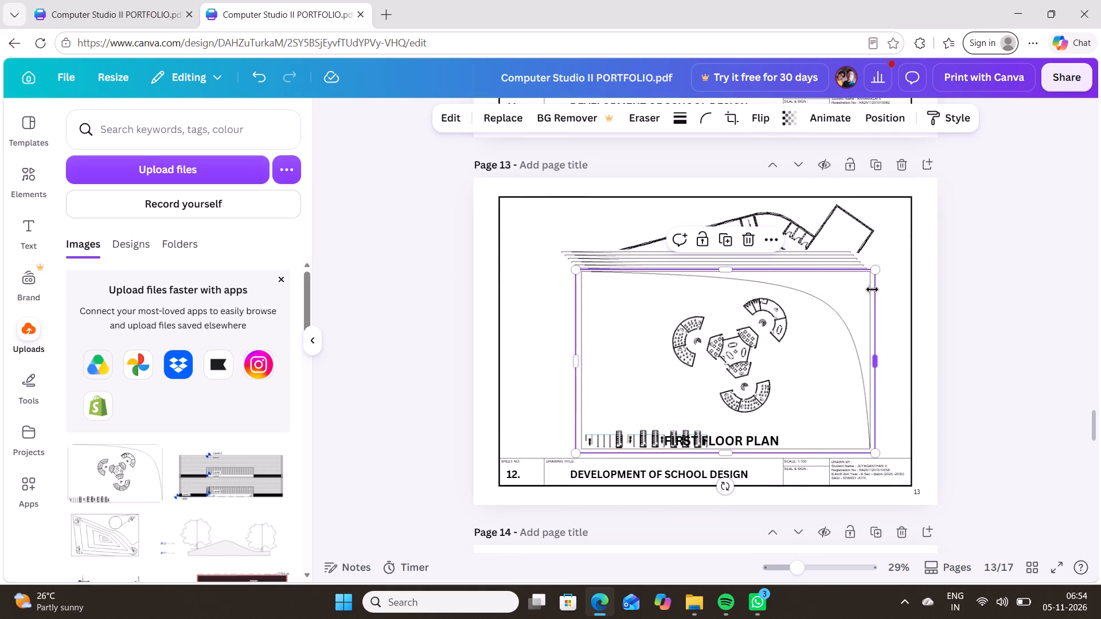
key(Delete)
key(Delete)
key(Delete)
key(Delete)
key(Delete)
click(841, 296)
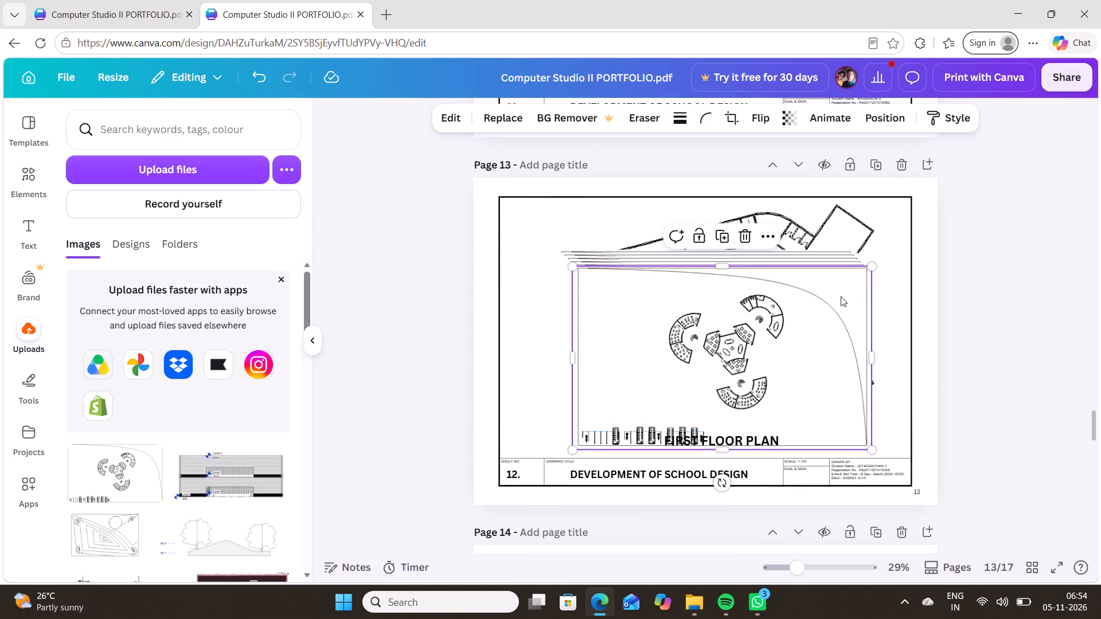
key(Delete)
key(Delete)
key(Delete)
click(840, 293)
key(Delete)
key(Delete)
click(838, 293)
key(Delete)
click(838, 293)
key(Delete)
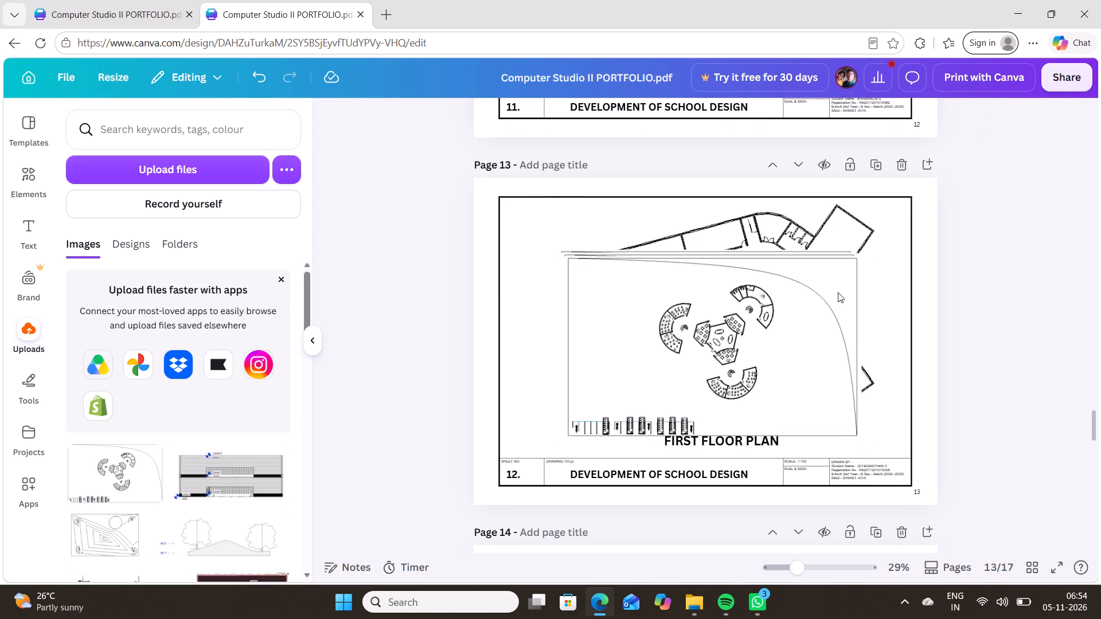
key(Delete)
click(838, 291)
key(Delete)
click(840, 284)
key(Delete)
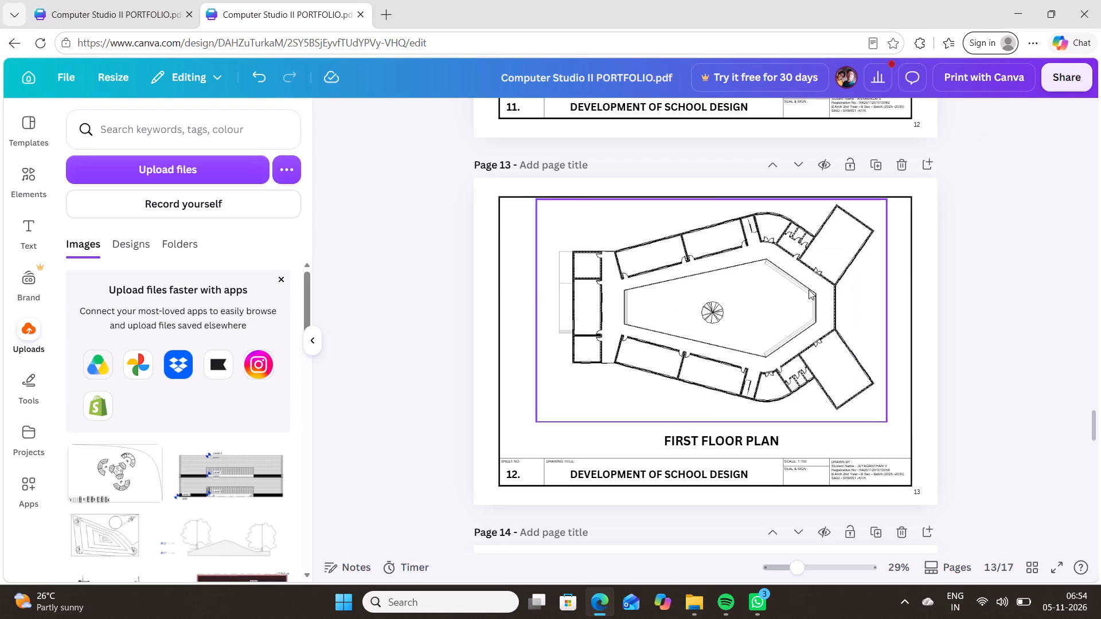
Delete the old school floor plan drawing above the FIRST FLOOR PLAN title on page 13.
click(811, 288)
key(Delete)
Review the ground floor plan on page 12 and look through the uploaded images for a first floor plan.
middle_drag(766, 346, 778, 618)
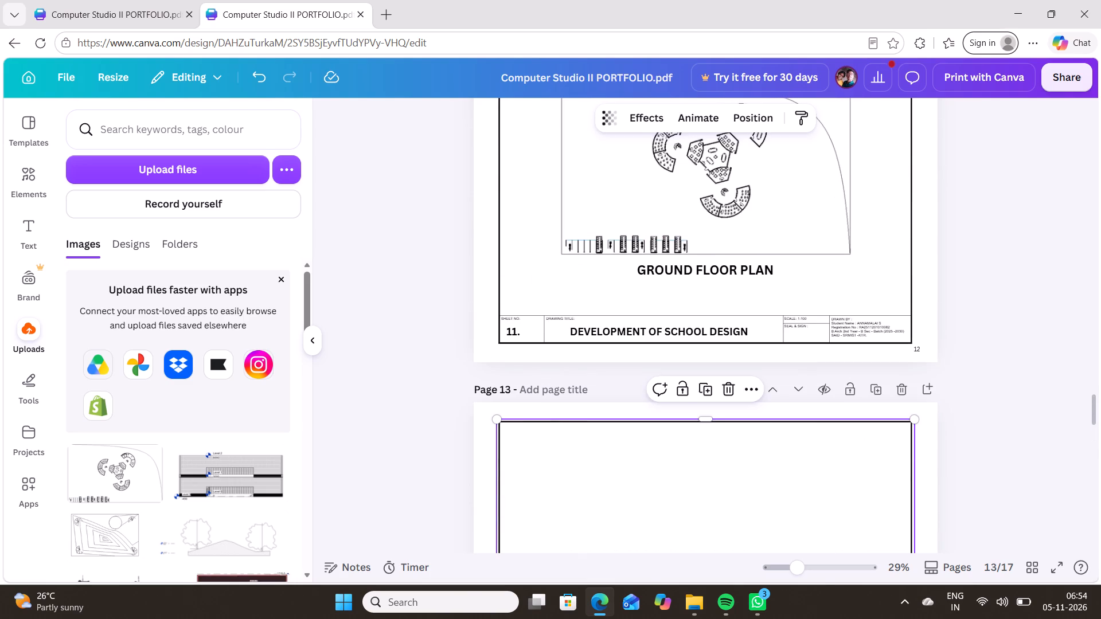
middle_drag(778, 618, 774, 618)
middle_drag(577, 140, 599, 272)
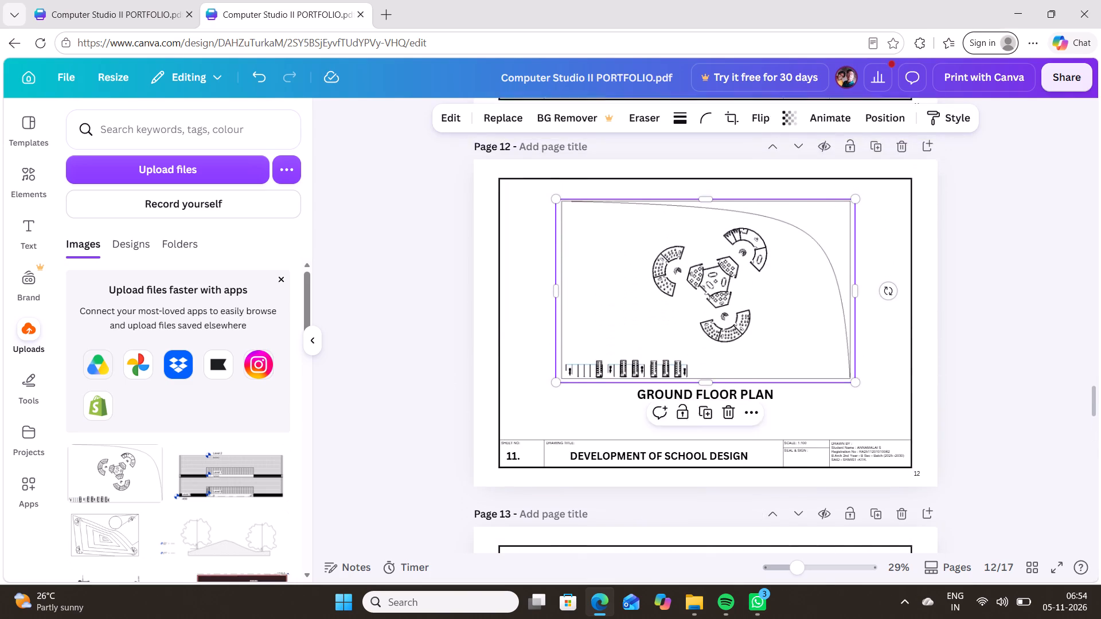
middle_drag(599, 272, 644, 77)
scroll(44, 452, down, 2)
scroll(155, 447, down, 1)
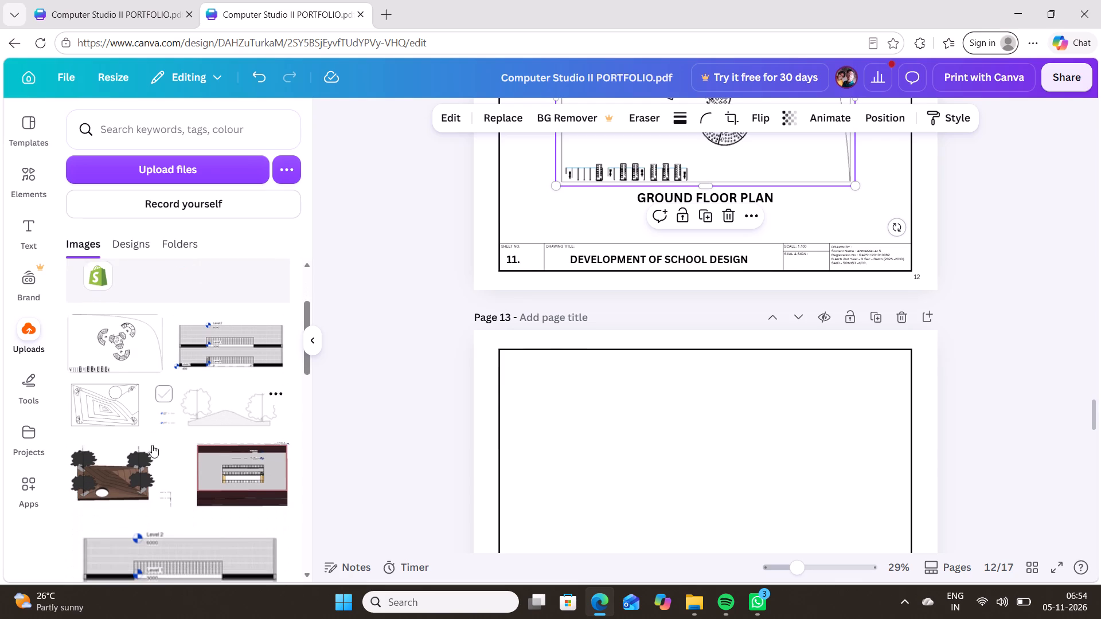
scroll(142, 356, down, 1)
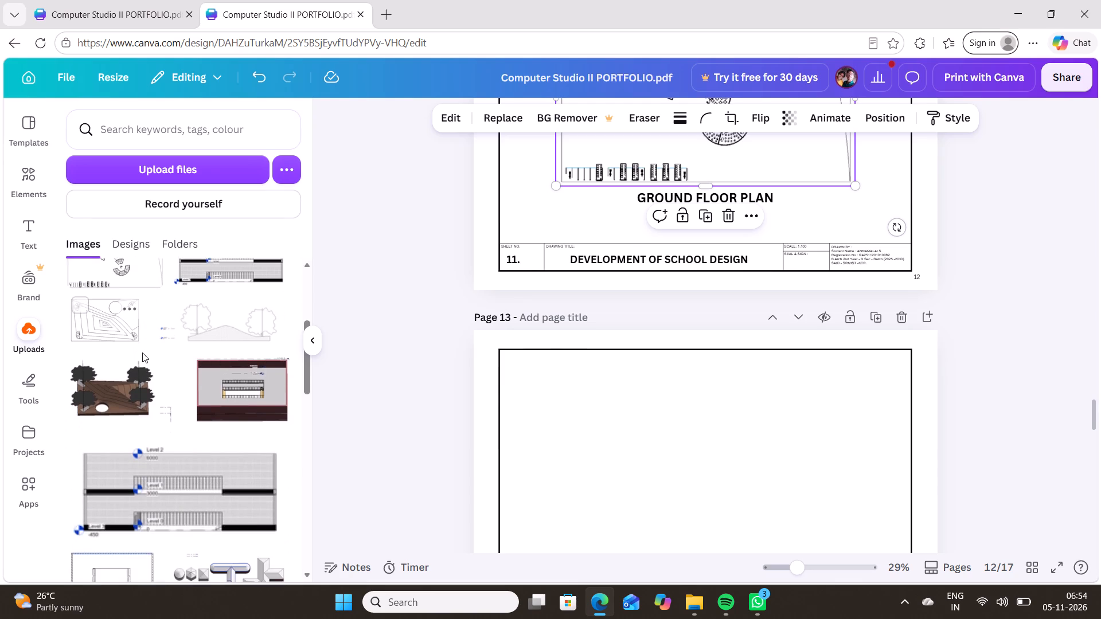
scroll(142, 352, up, 5)
scroll(1008, 184, up, 3)
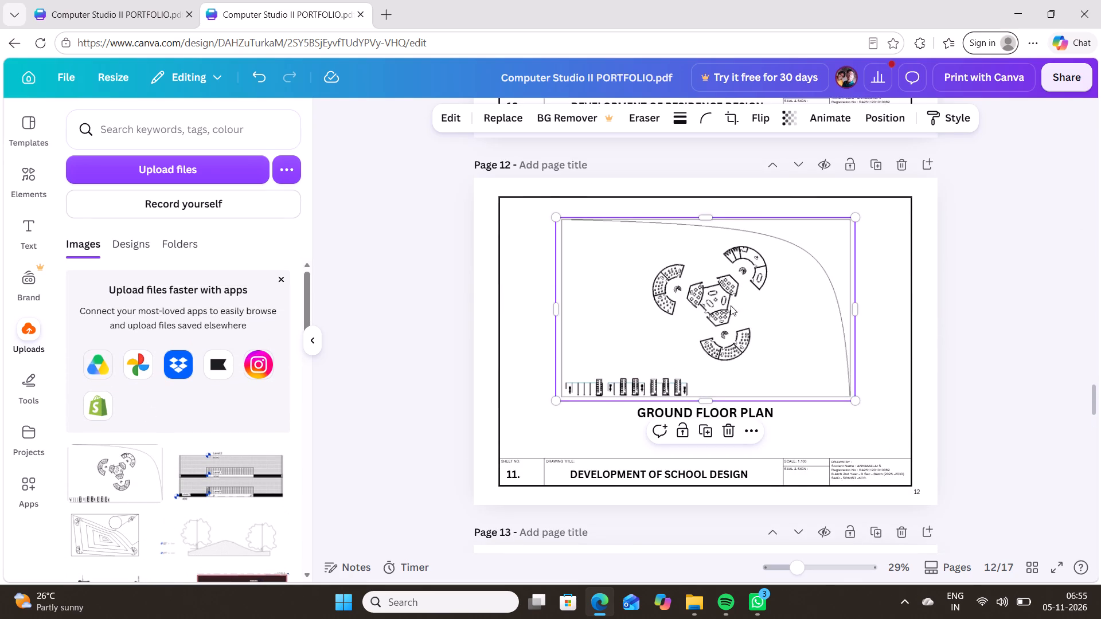
scroll(694, 318, down, 1)
scroll(719, 238, down, 2)
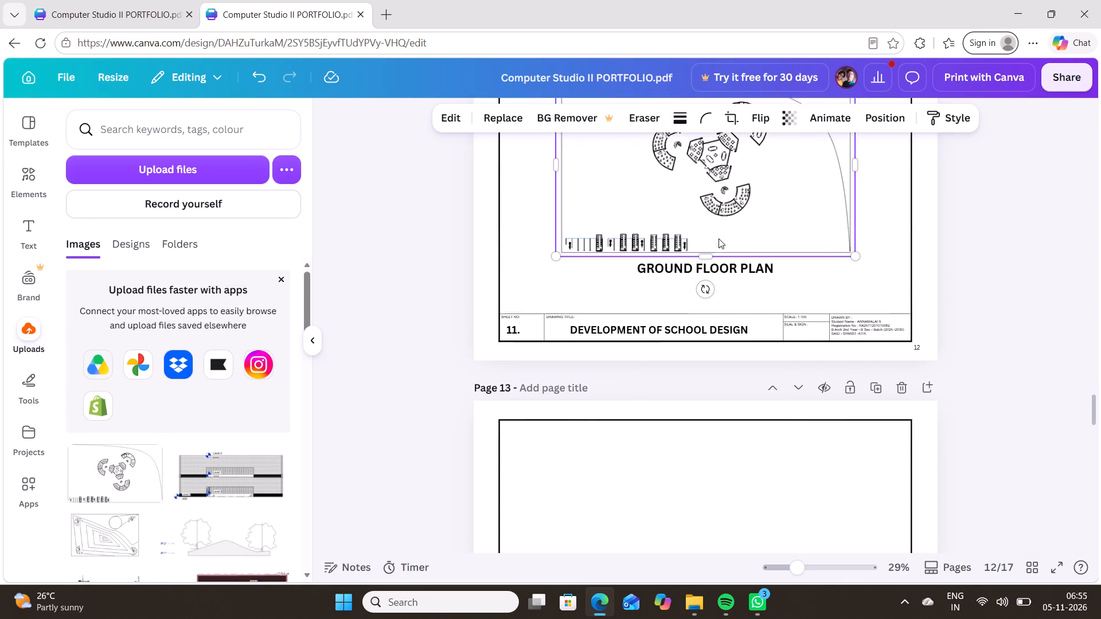
scroll(716, 237, up, 1)
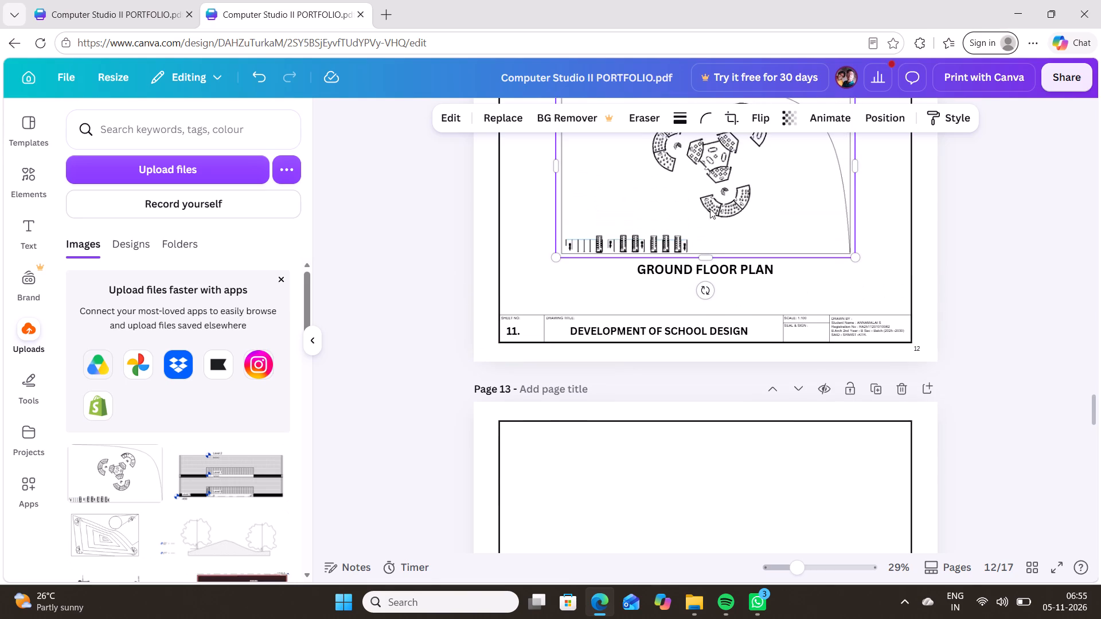
scroll(189, 441, down, 1)
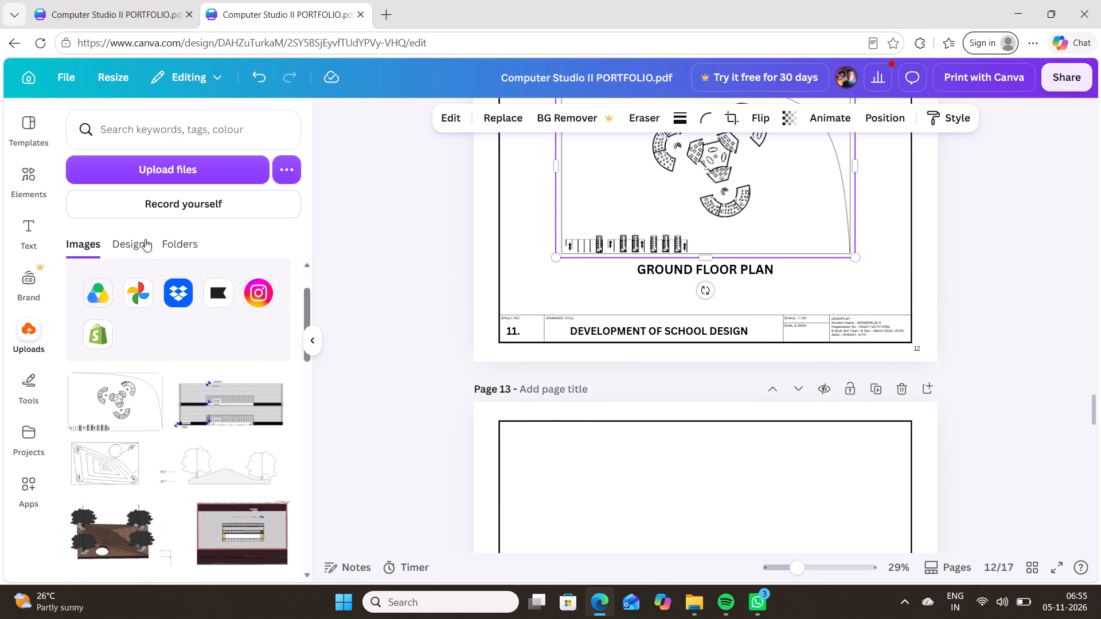
click(165, 177)
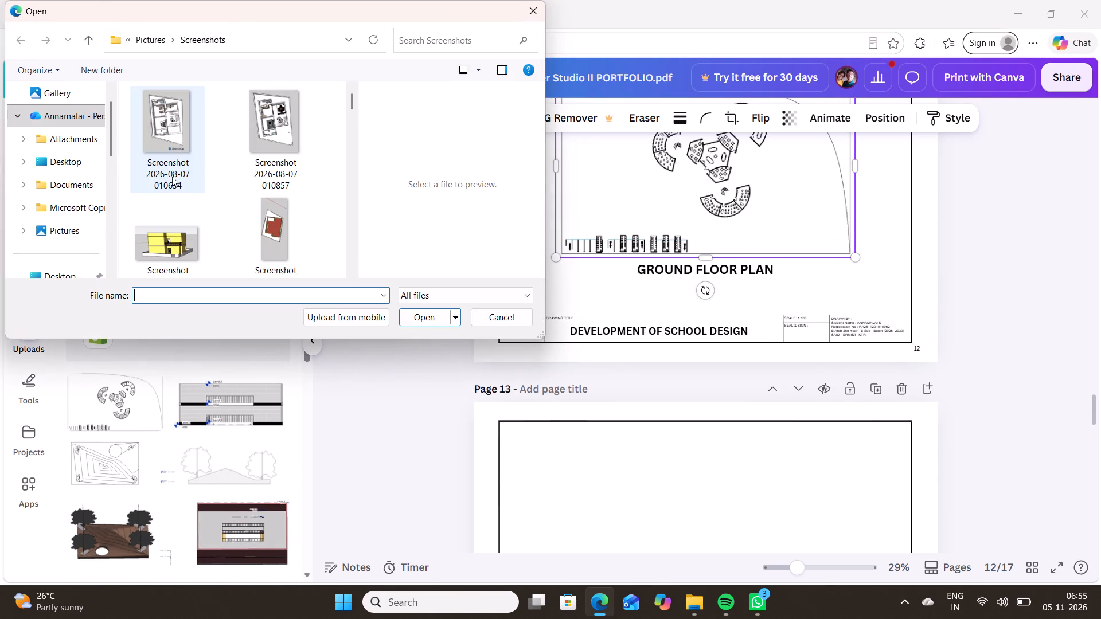
scroll(206, 171, down, 4)
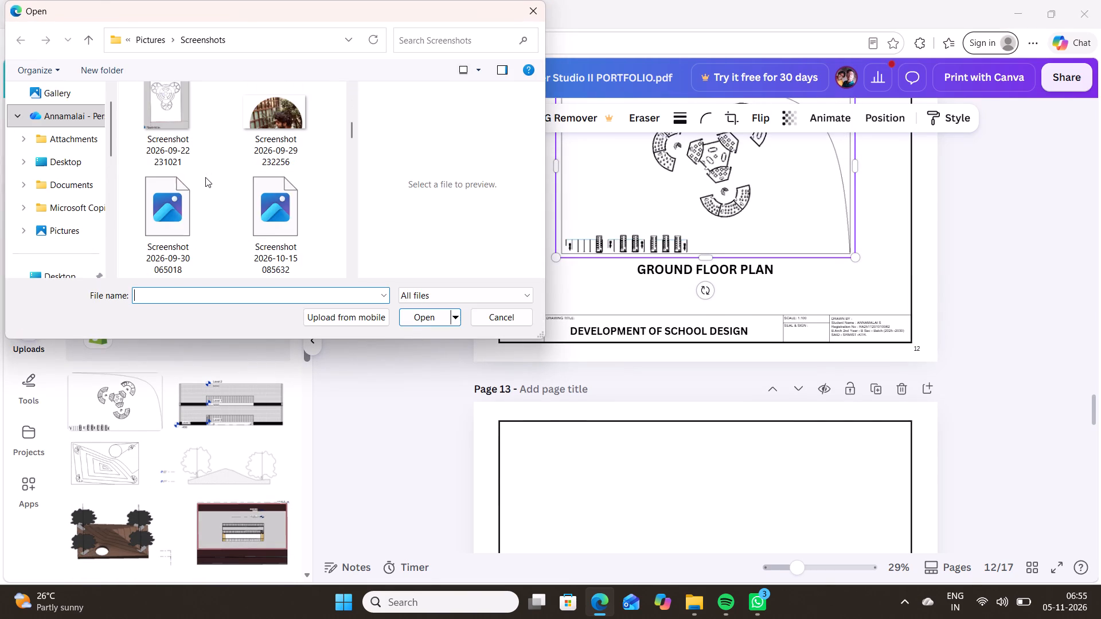
scroll(205, 177, down, 4)
scroll(205, 178, up, 1)
scroll(205, 178, down, 13)
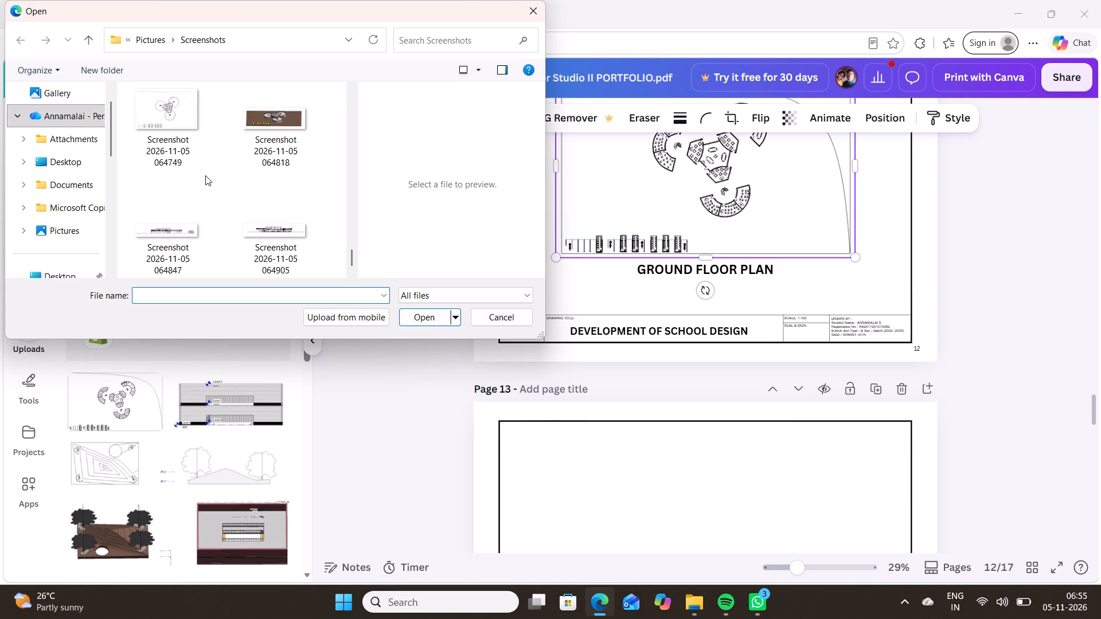
scroll(205, 175, down, 8)
scroll(192, 206, up, 2)
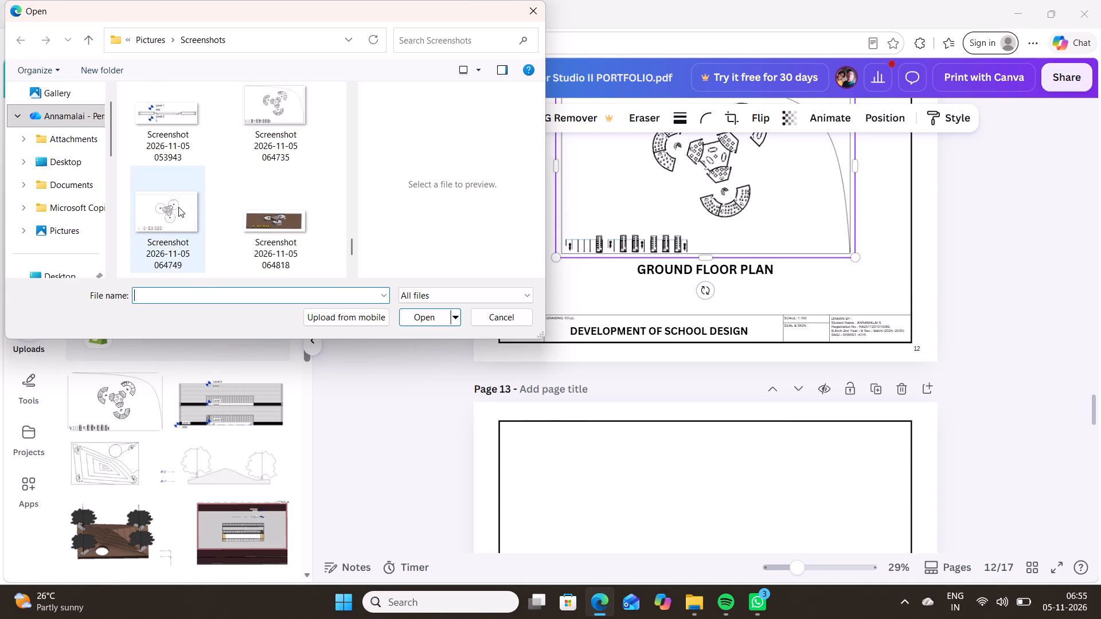
scroll(177, 213, down, 1)
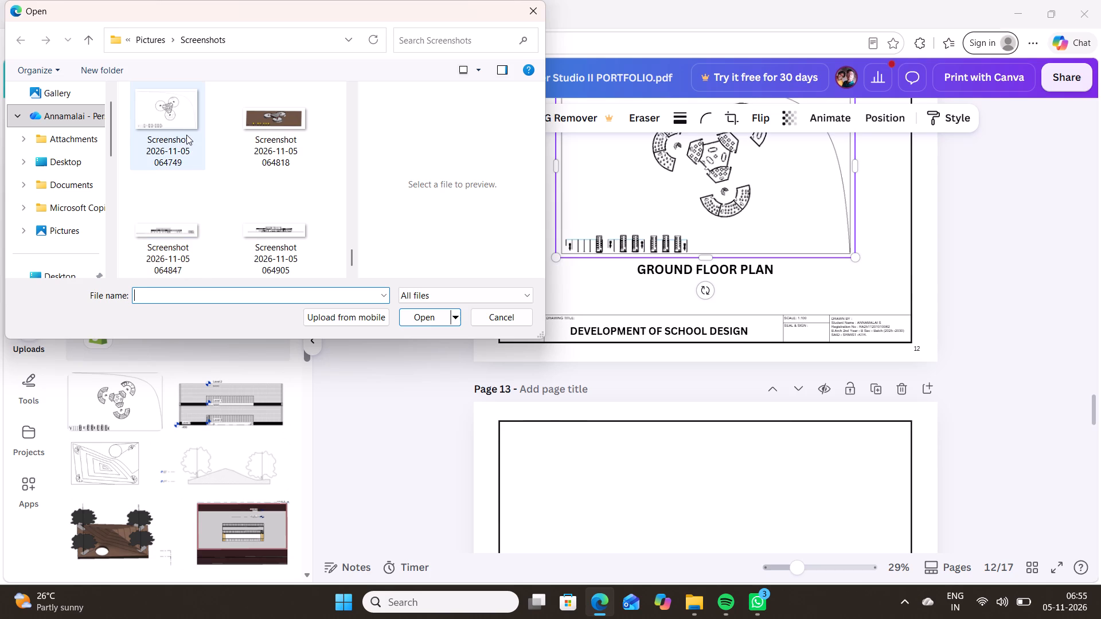
click(186, 135)
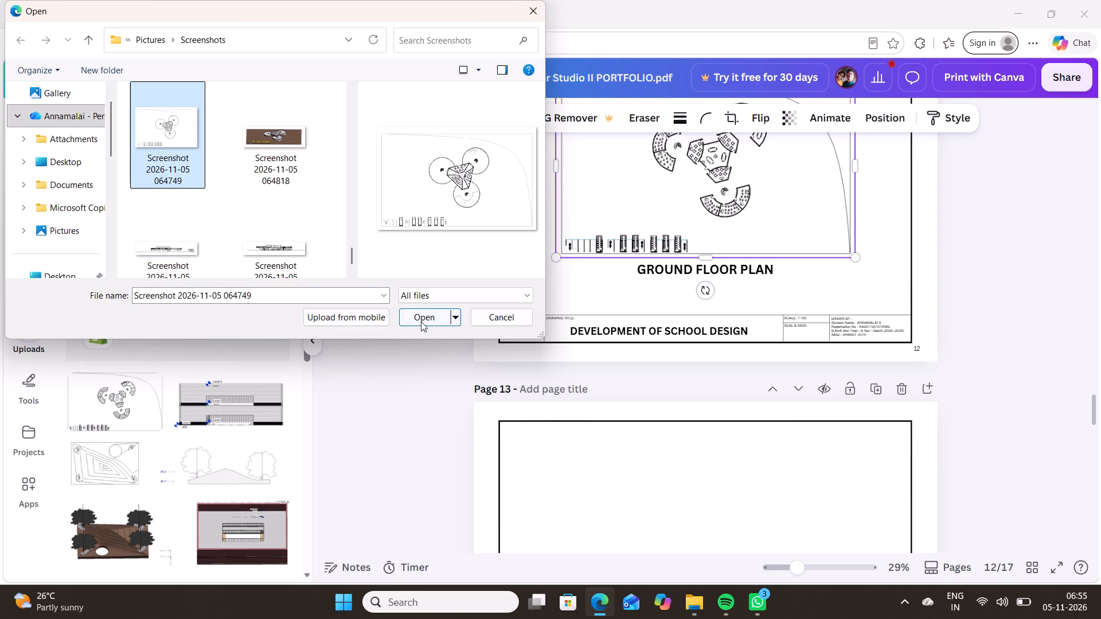
click(424, 316)
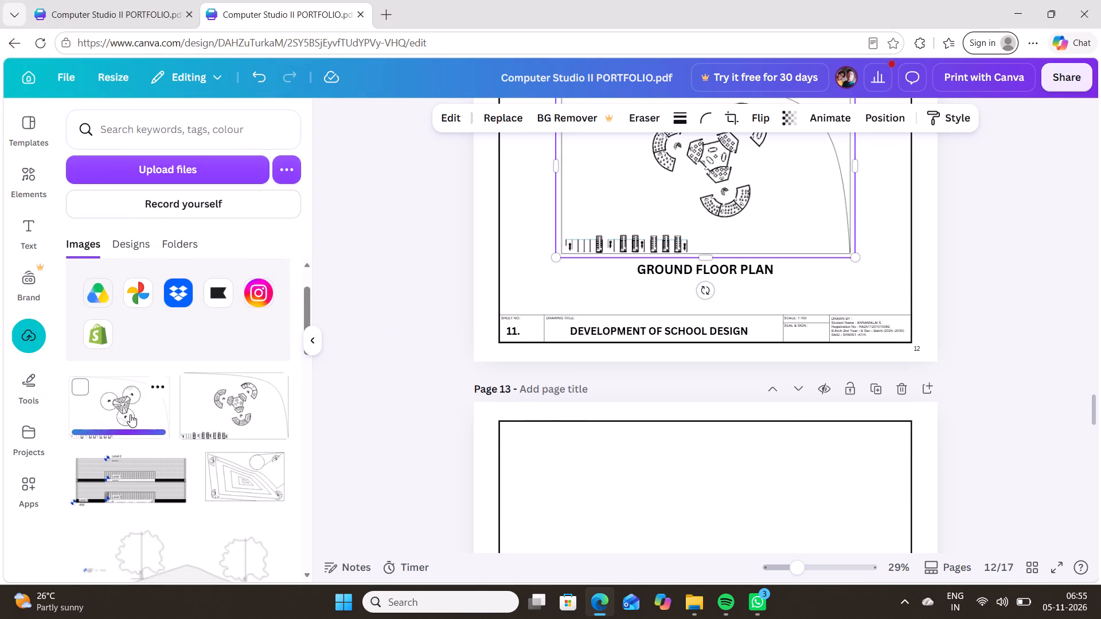
Insert the newly uploaded first floor plan on page 13 and move it up clear of the FIRST FLOOR PLAN title.
click(478, 440)
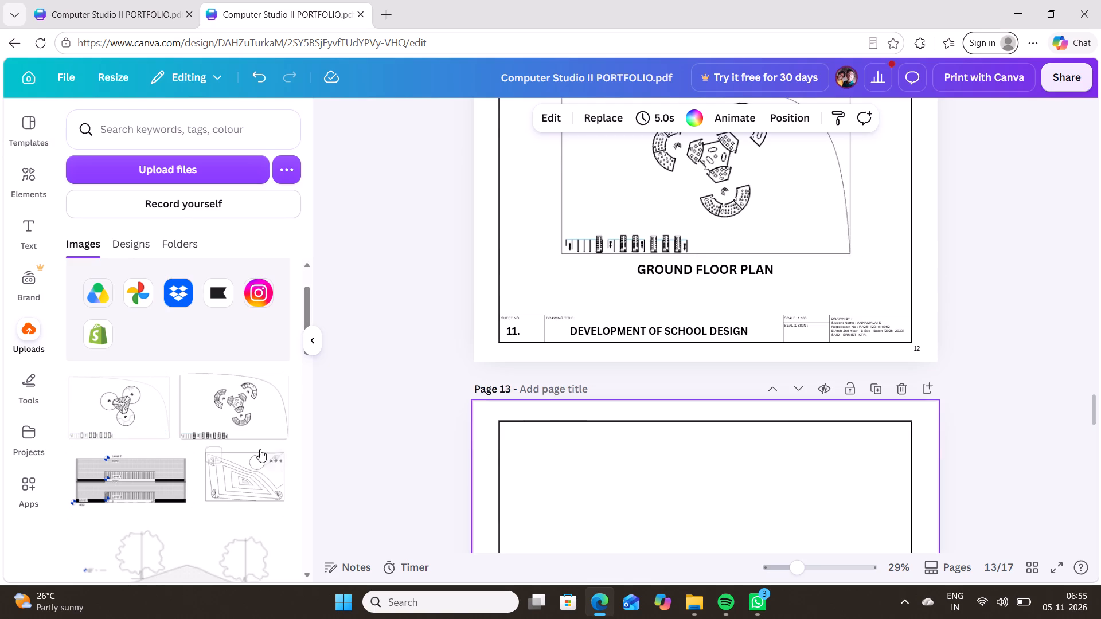
click(147, 406)
scroll(507, 402, down, 4)
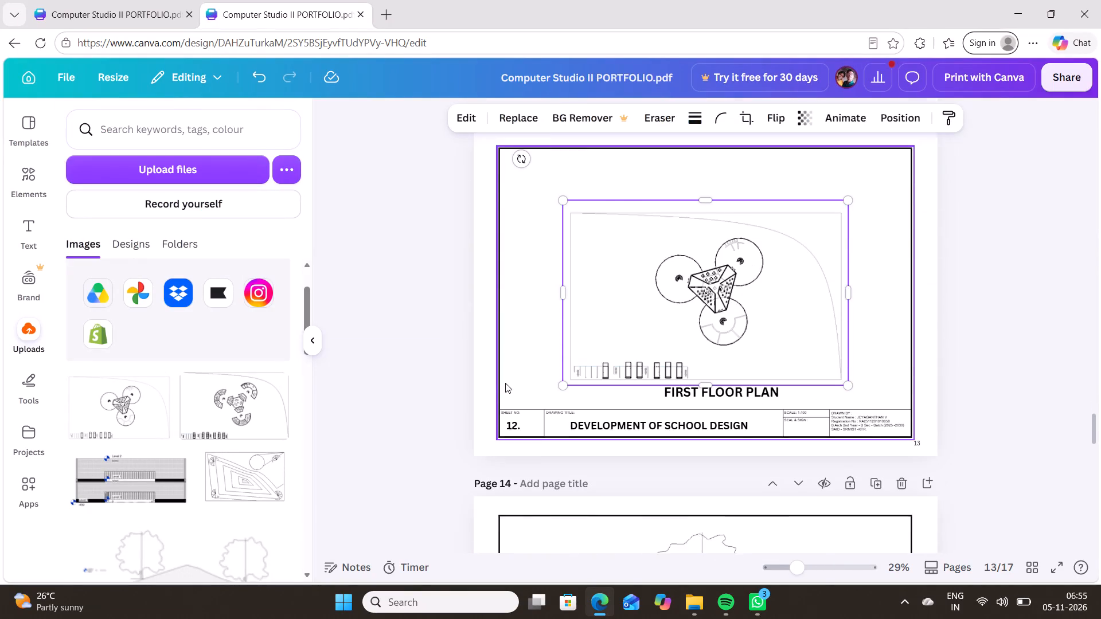
drag(756, 316, 755, 295)
click(1004, 337)
Delete both old school elevation drawings from page 14, sheet 13.
scroll(573, 417, down, 1)
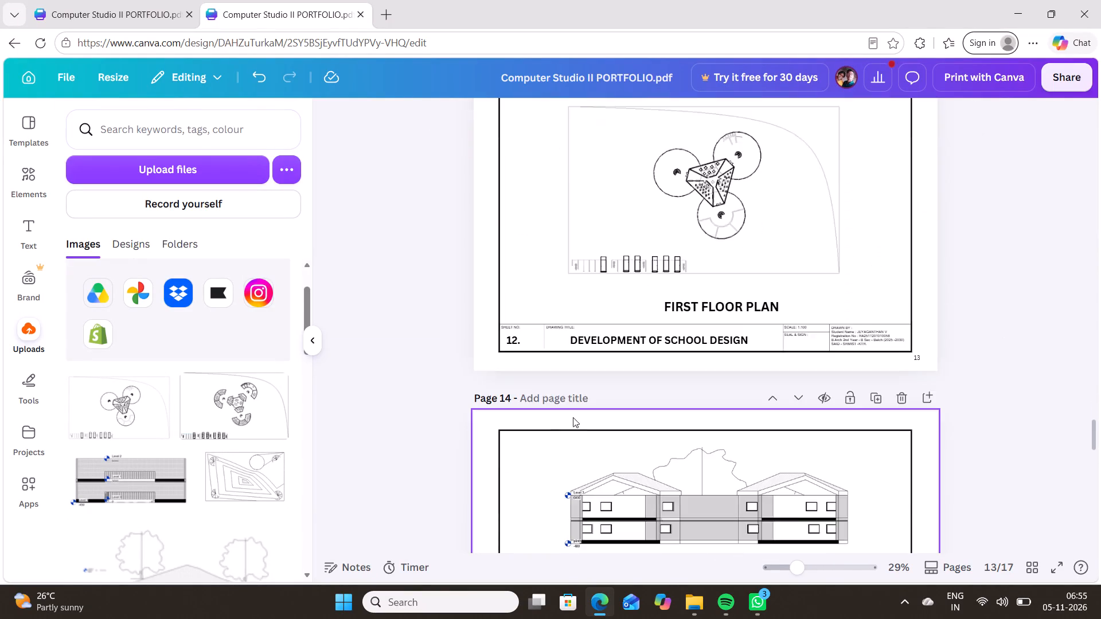
scroll(571, 415, down, 1)
click(696, 315)
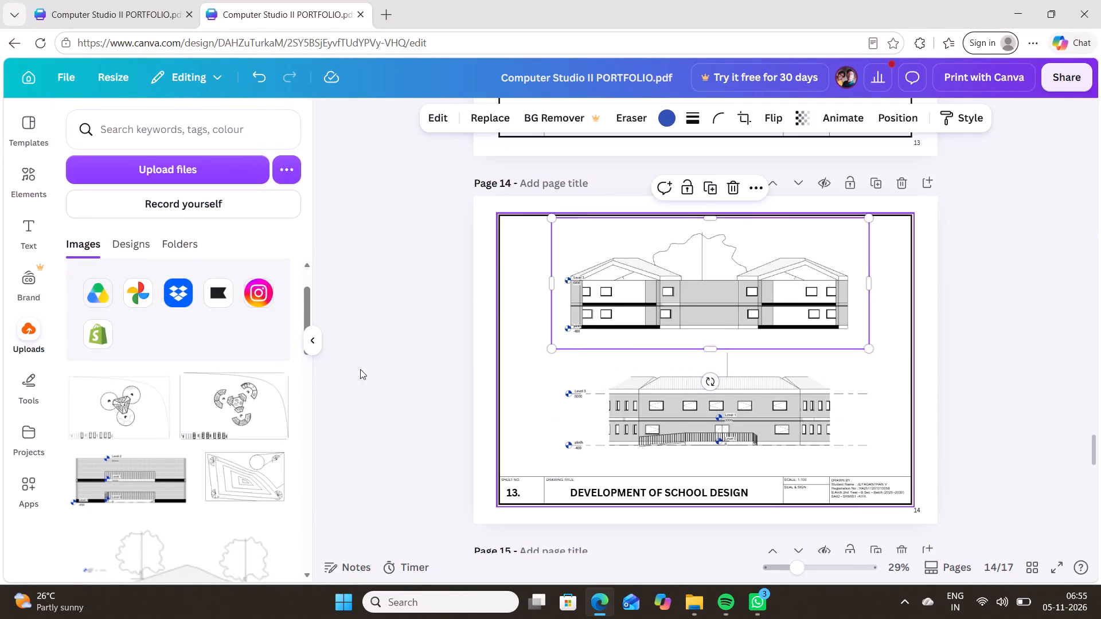
key(Delete)
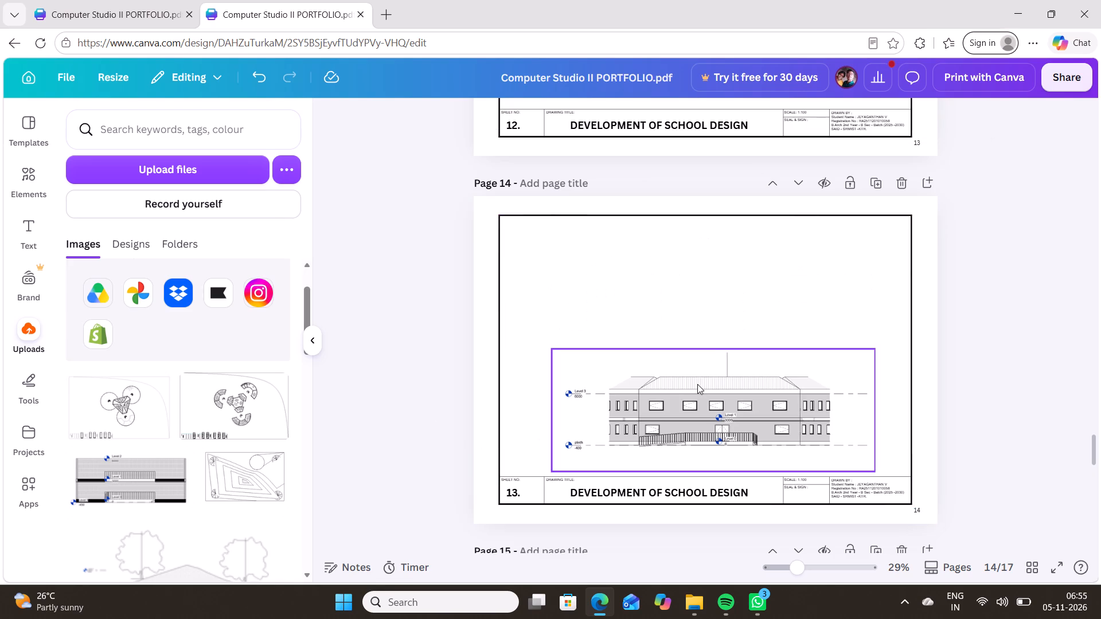
click(697, 384)
key(Delete)
scroll(645, 351, down, 5)
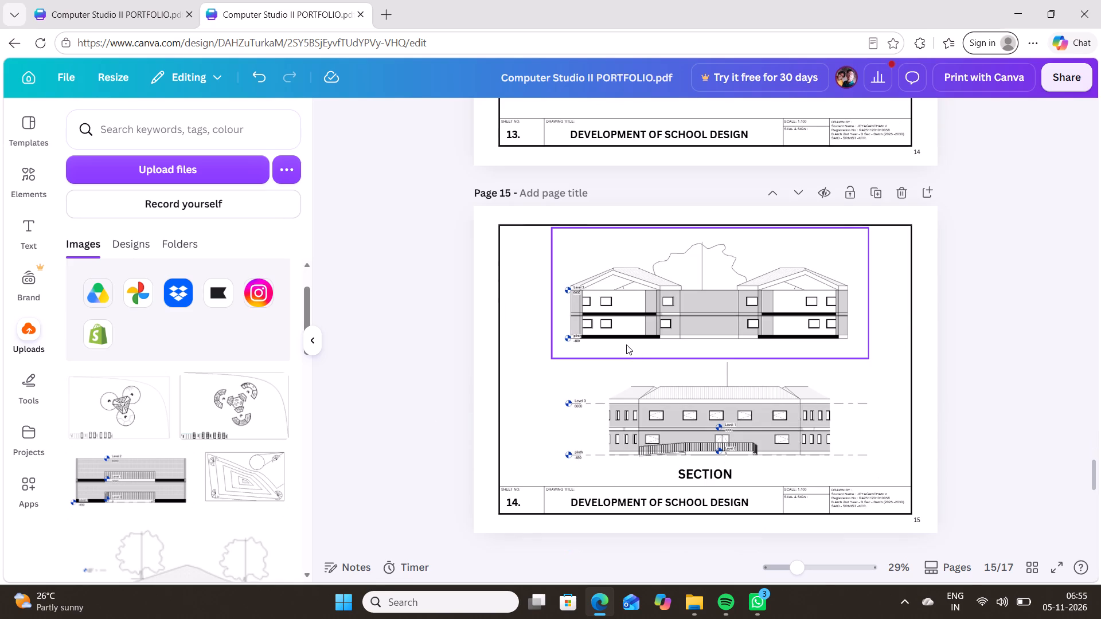
scroll(626, 344, down, 3)
scroll(626, 344, up, 2)
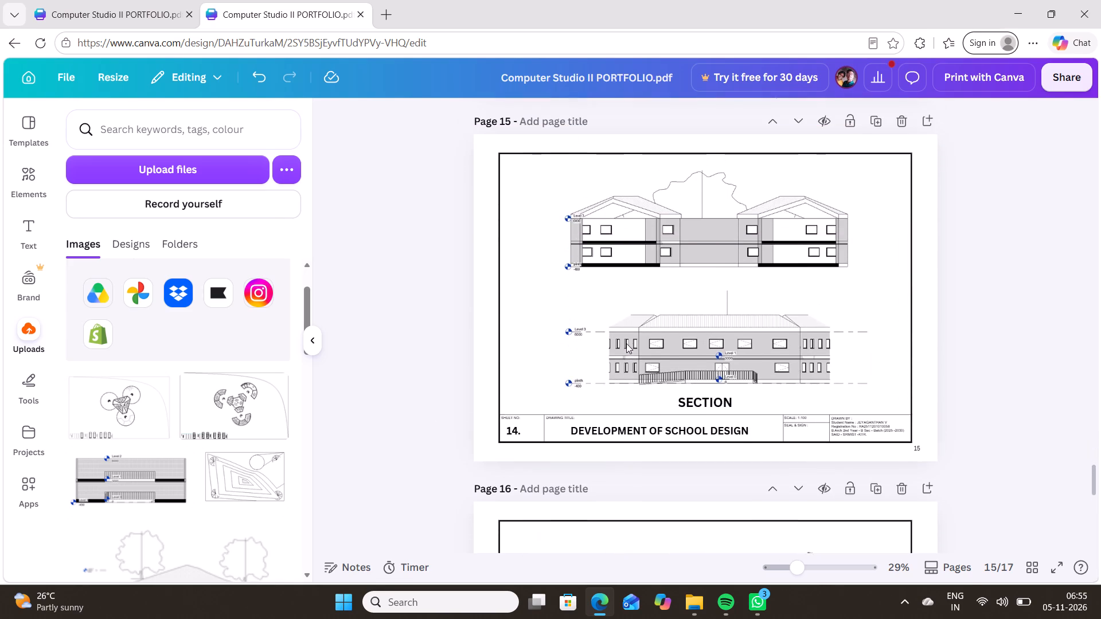
scroll(630, 336, up, 6)
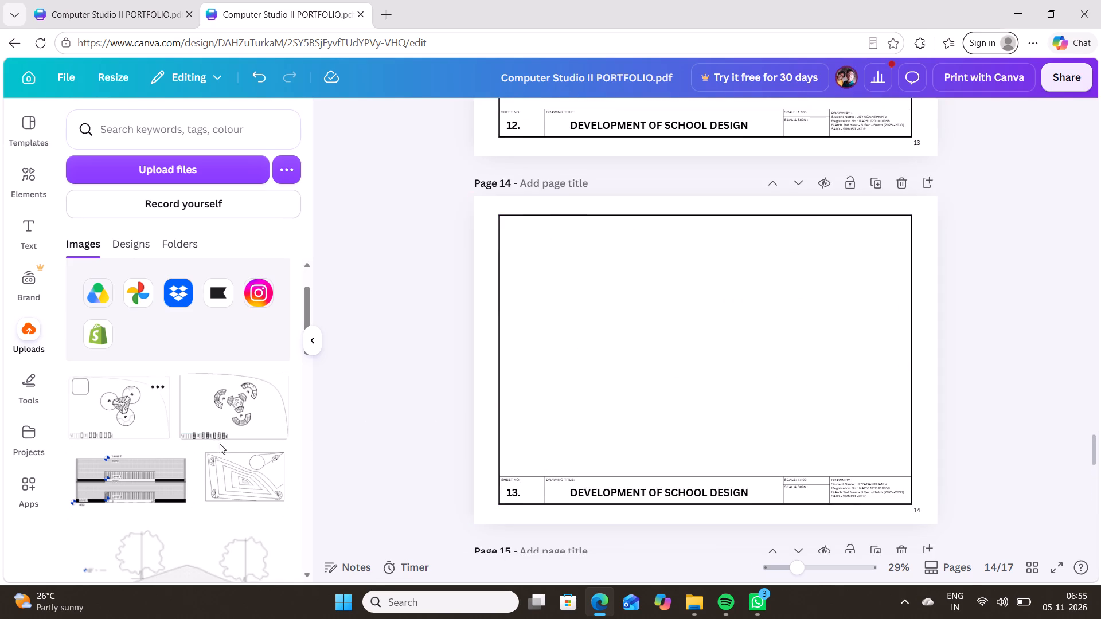
click(134, 175)
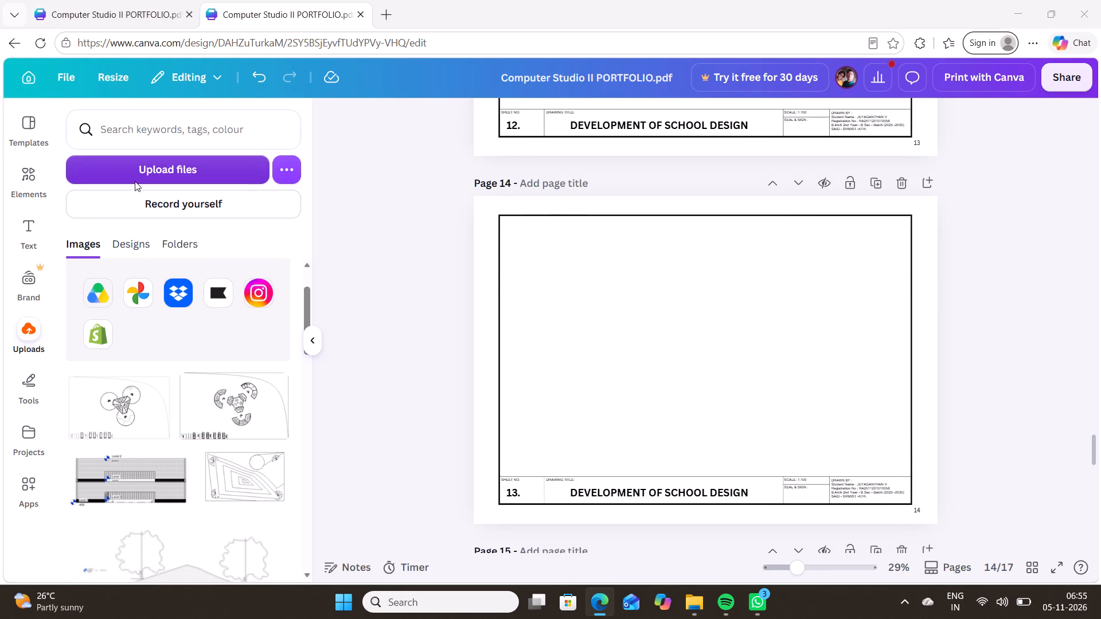
scroll(224, 202, down, 1)
scroll(224, 202, up, 1)
scroll(224, 202, down, 1)
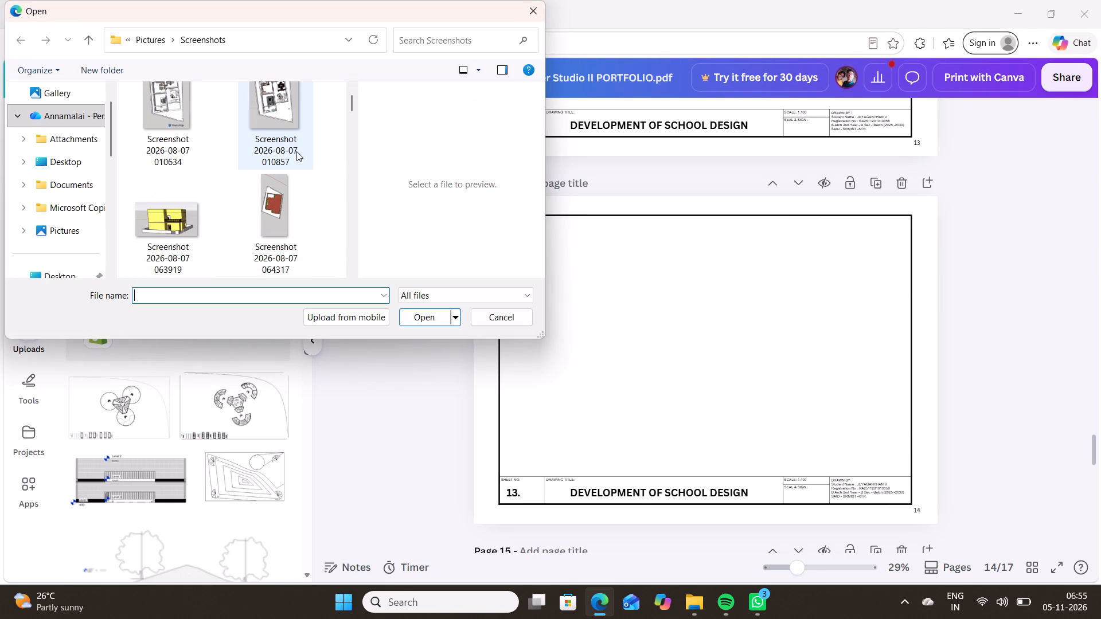
scroll(295, 155, down, 5)
scroll(280, 174, up, 3)
scroll(280, 174, down, 18)
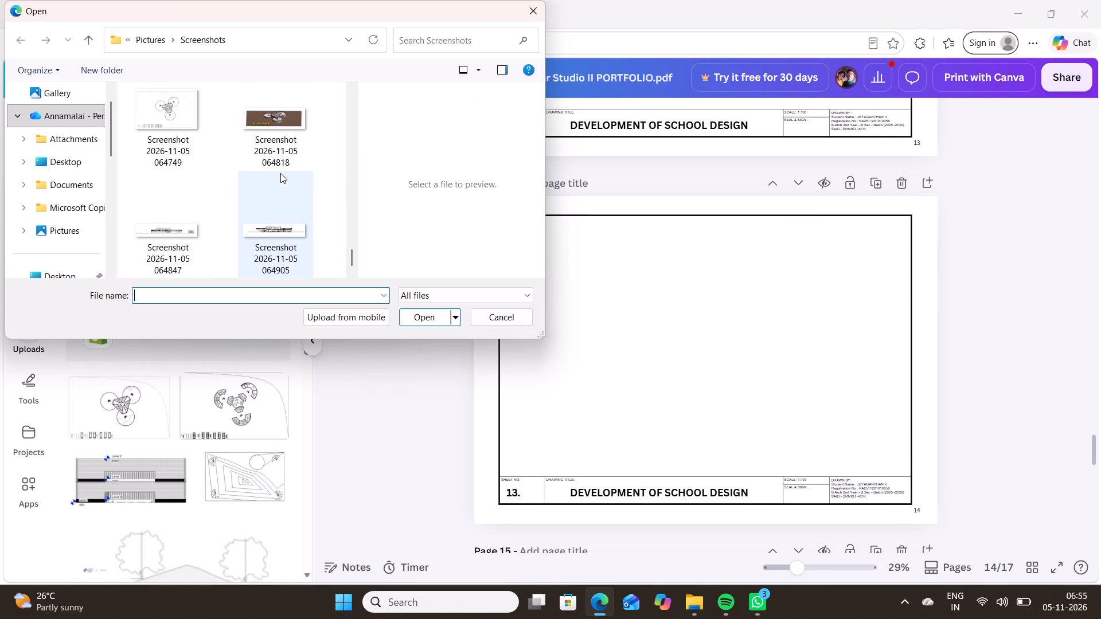
scroll(280, 173, down, 4)
click(171, 231)
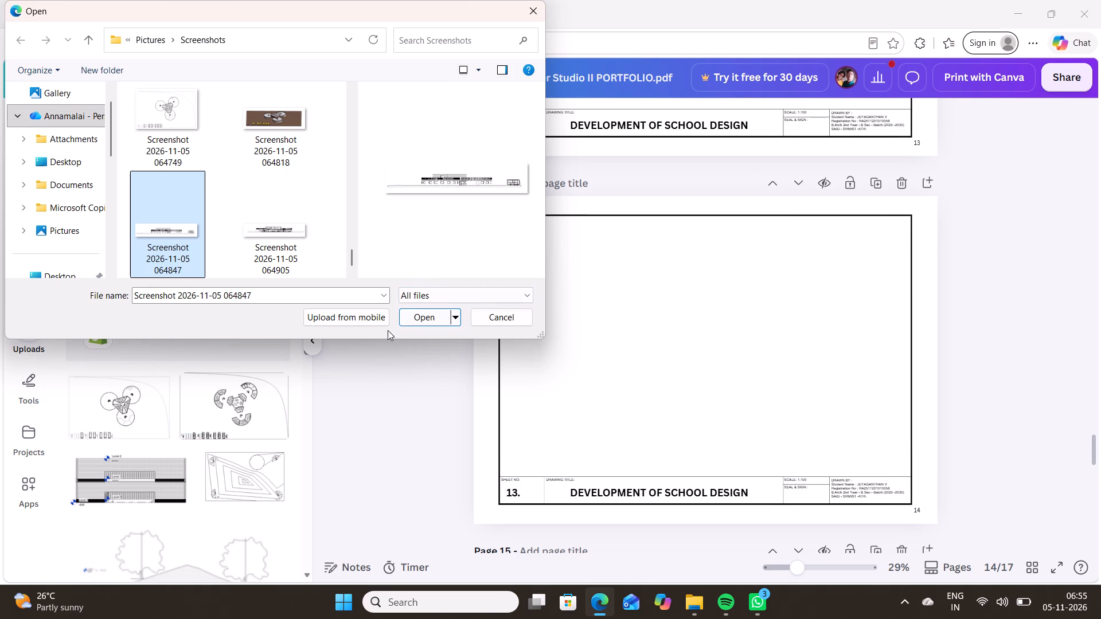
click(301, 228)
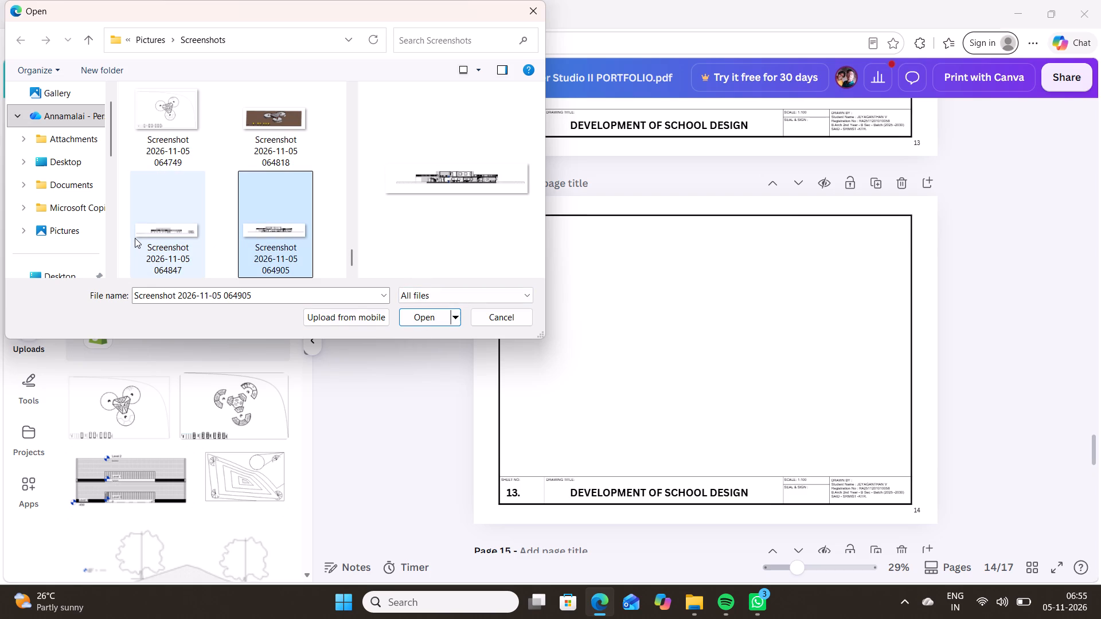
click(135, 238)
click(427, 319)
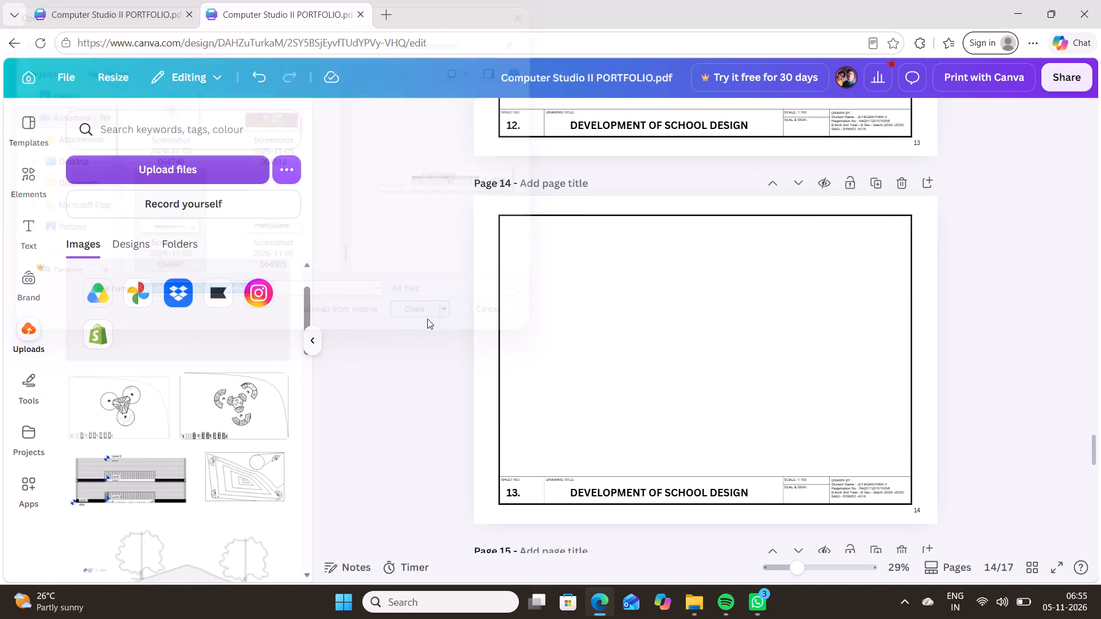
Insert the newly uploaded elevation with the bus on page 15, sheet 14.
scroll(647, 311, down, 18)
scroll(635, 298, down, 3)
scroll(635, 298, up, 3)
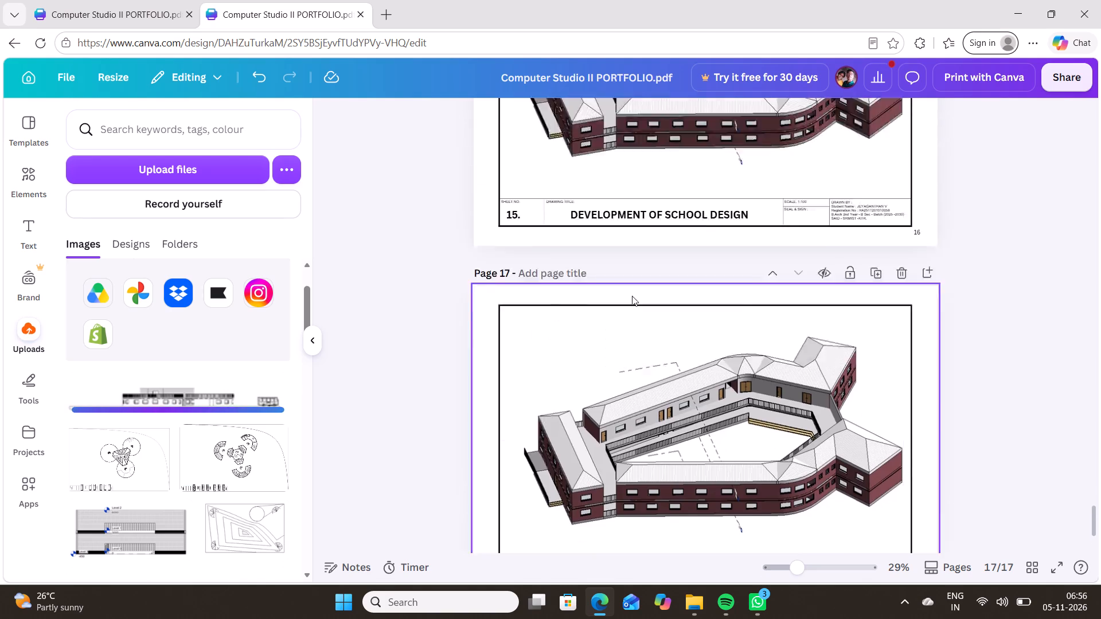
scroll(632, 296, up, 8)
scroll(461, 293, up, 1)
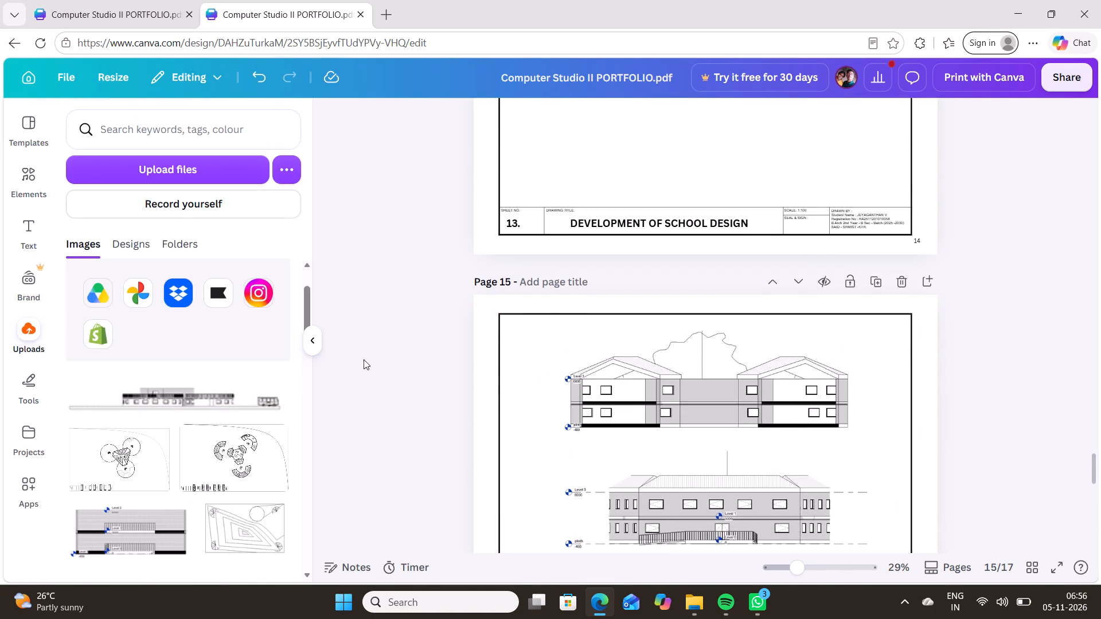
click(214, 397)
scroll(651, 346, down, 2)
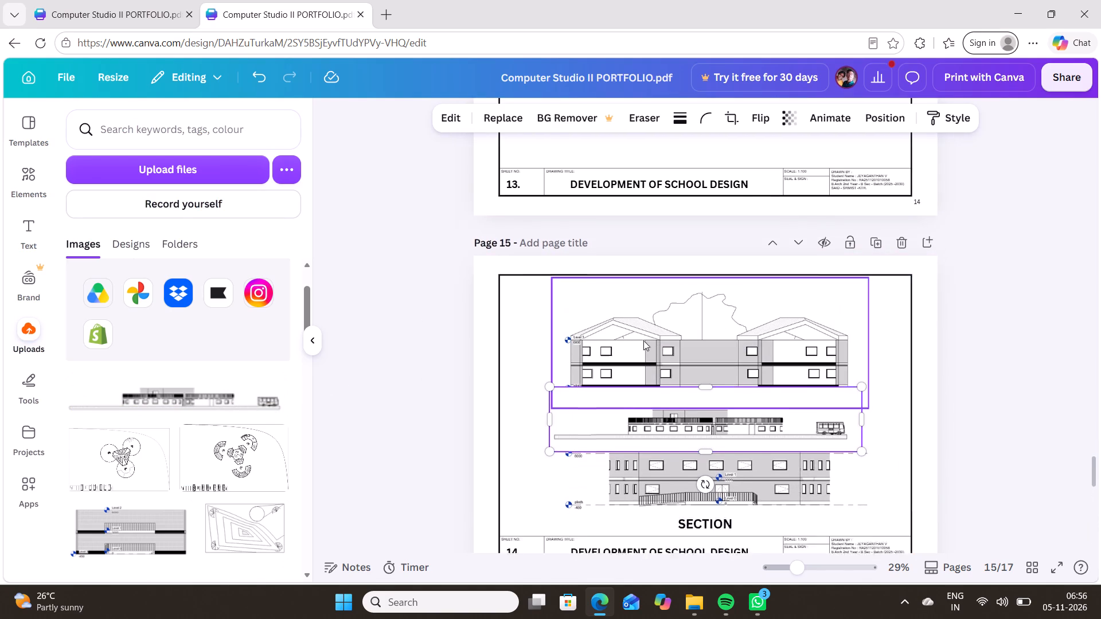
Insert the newly uploaded elevation with the bus on page 14, sheet 13.
middle_drag(650, 378, 646, 618)
click(485, 222)
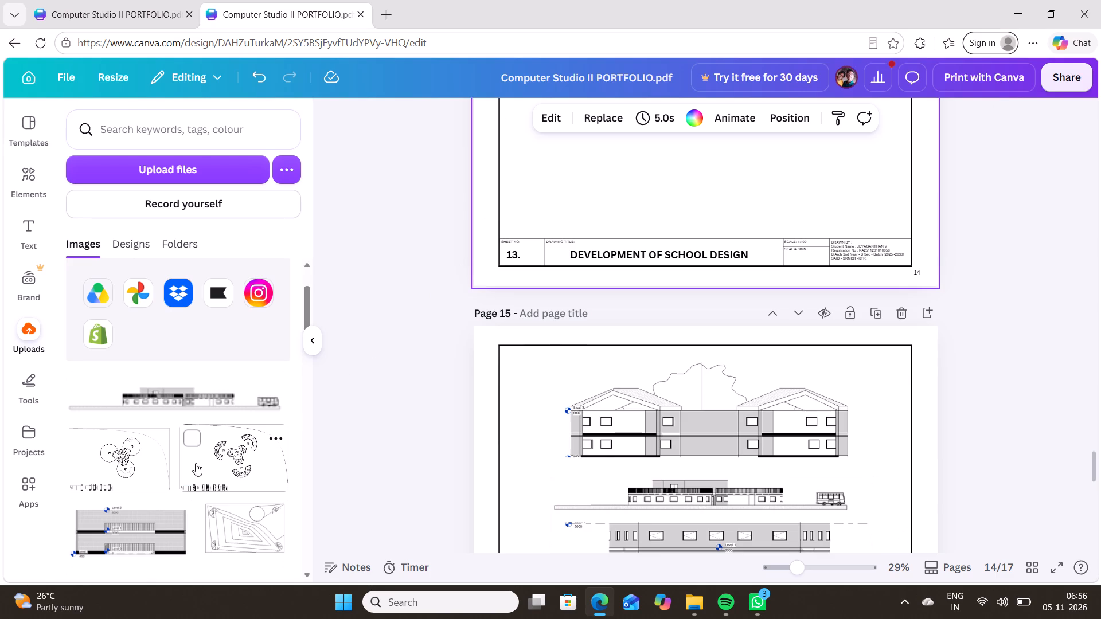
click(205, 398)
middle_drag(499, 280, 486, 487)
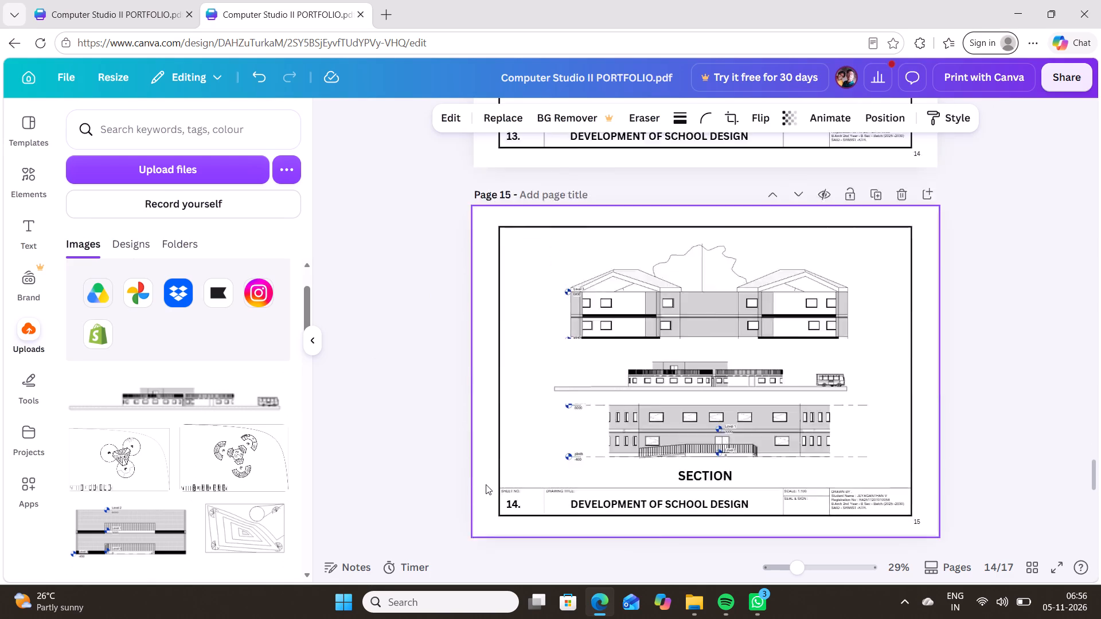
Delete the two overlapping 3D school views from page 16 and the two from page 17.
middle_drag(1016, 253, 933, 618)
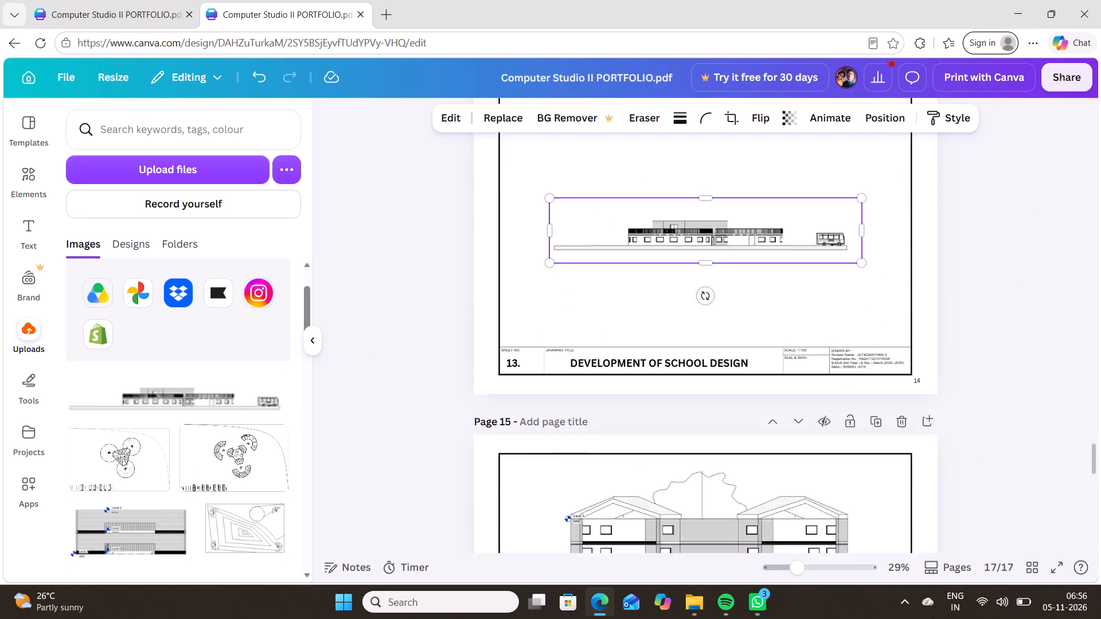
scroll(809, 456, down, 2)
scroll(695, 267, down, 4)
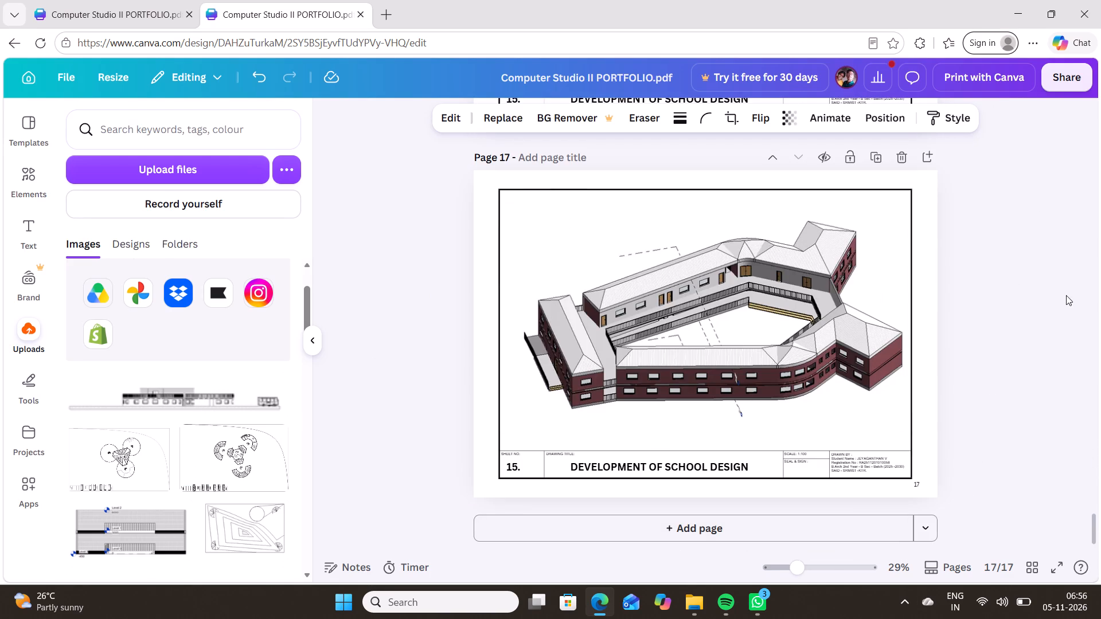
click(1066, 295)
scroll(943, 267, down, 4)
scroll(744, 286, up, 3)
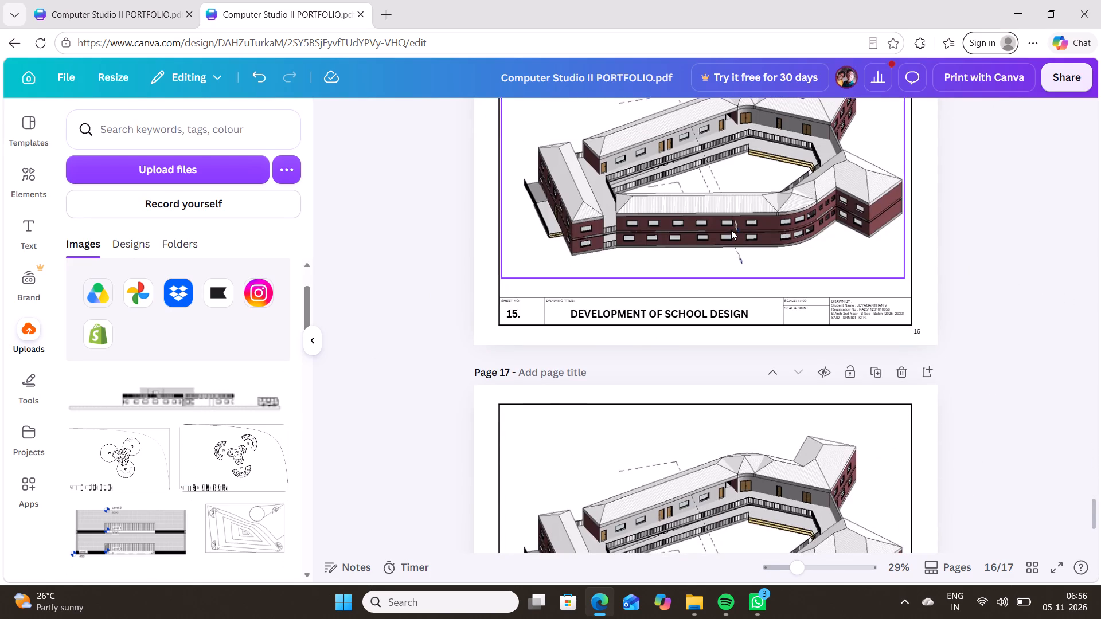
click(731, 230)
key(Delete)
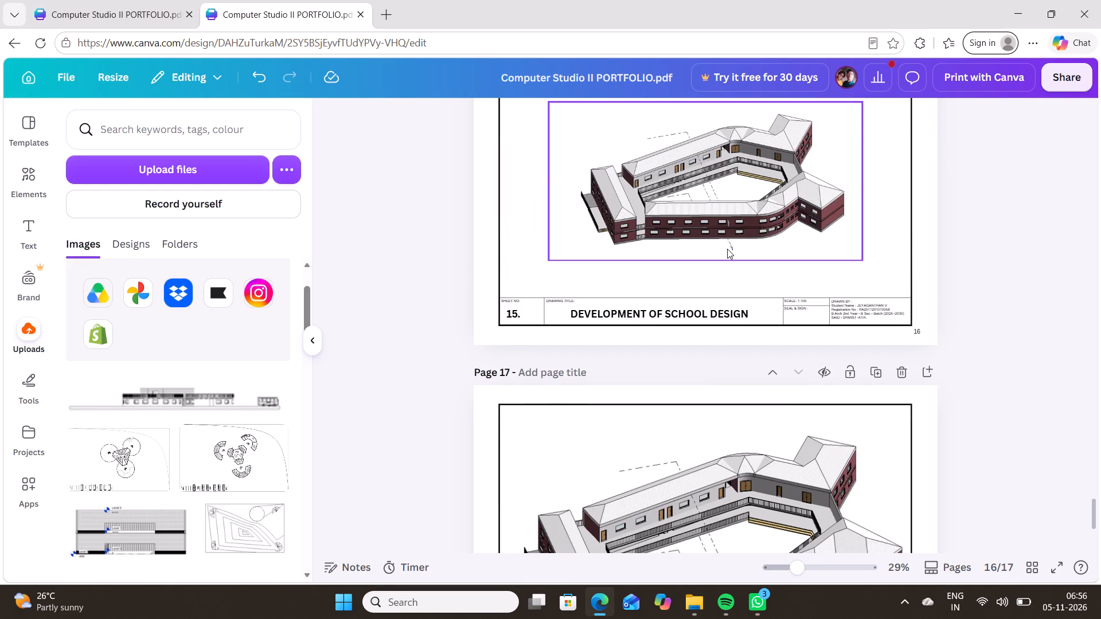
click(727, 249)
key(Delete)
click(763, 485)
key(Delete)
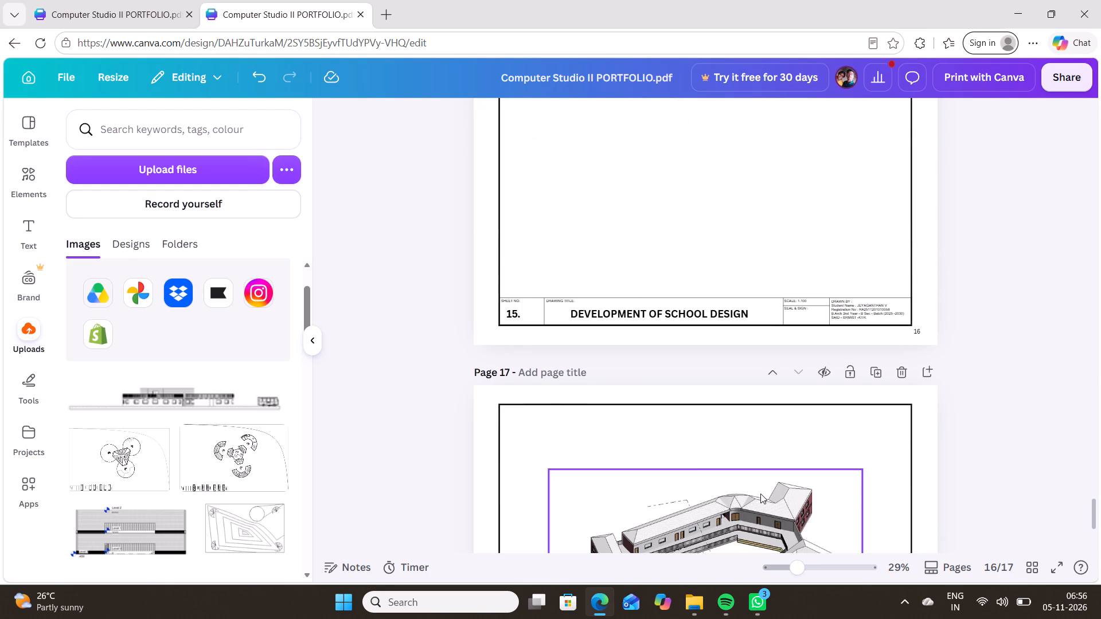
click(760, 493)
key(Delete)
Delete the misplaced new elevation and both old school section drawings from page 15, sheet 14.
middle_drag(733, 436, 749, 618)
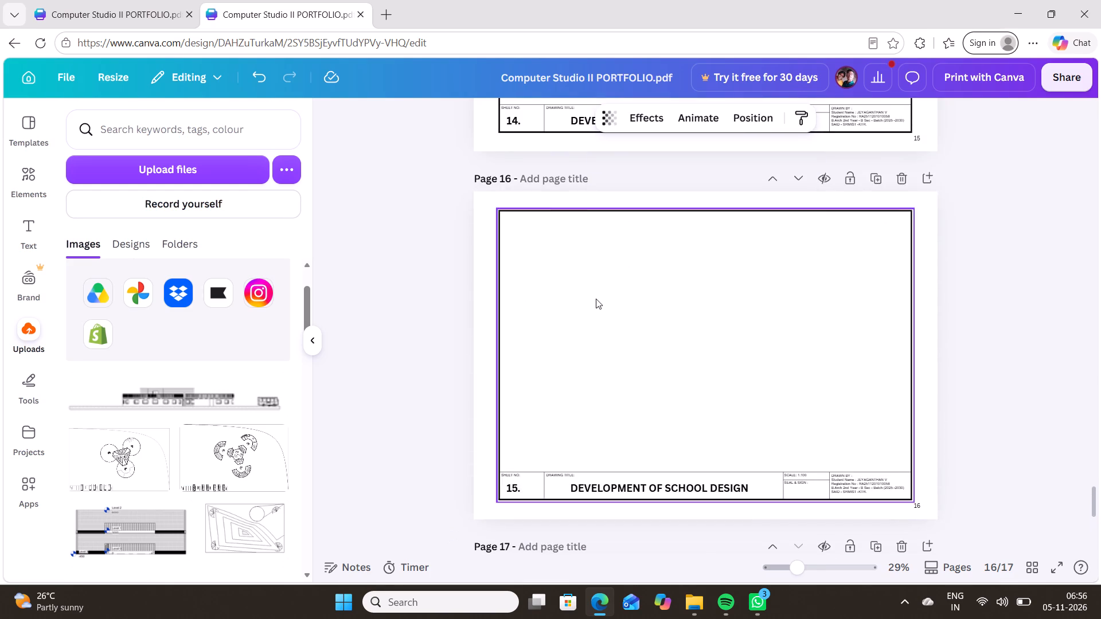
middle_drag(572, 179, 616, 463)
scroll(631, 291, up, 3)
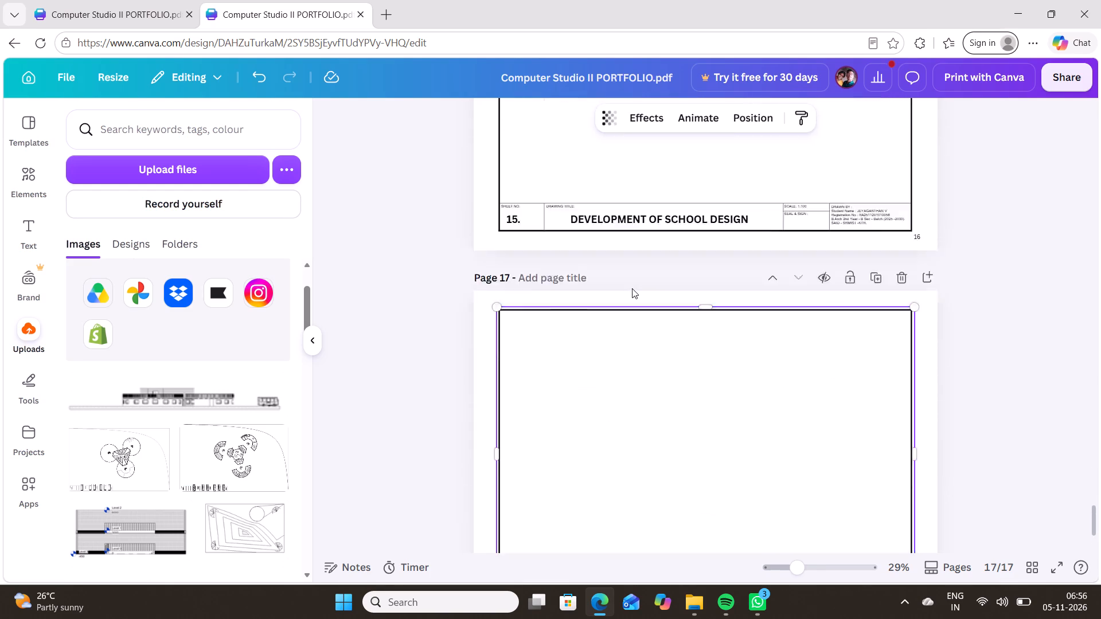
scroll(632, 288, up, 6)
click(662, 267)
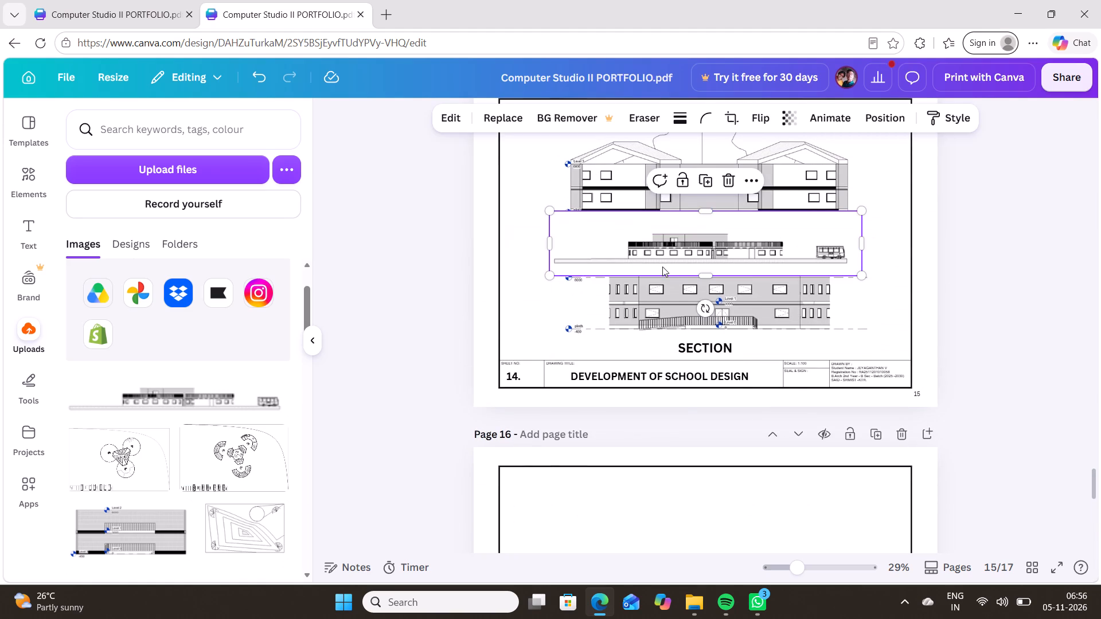
key(Delete)
click(712, 282)
key(Delete)
click(697, 220)
key(Delete)
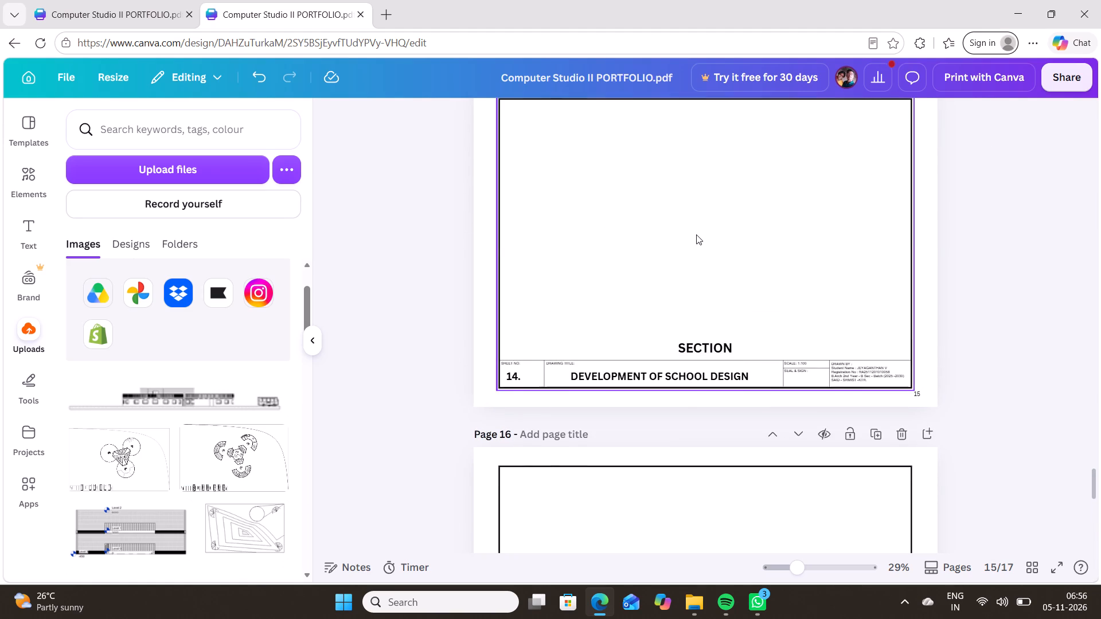
Move the elevation on page 14 into the lower half, enlarge it to about the frame's width and trim its left edge.
middle_drag(707, 250, 750, 585)
drag(737, 187, 735, 299)
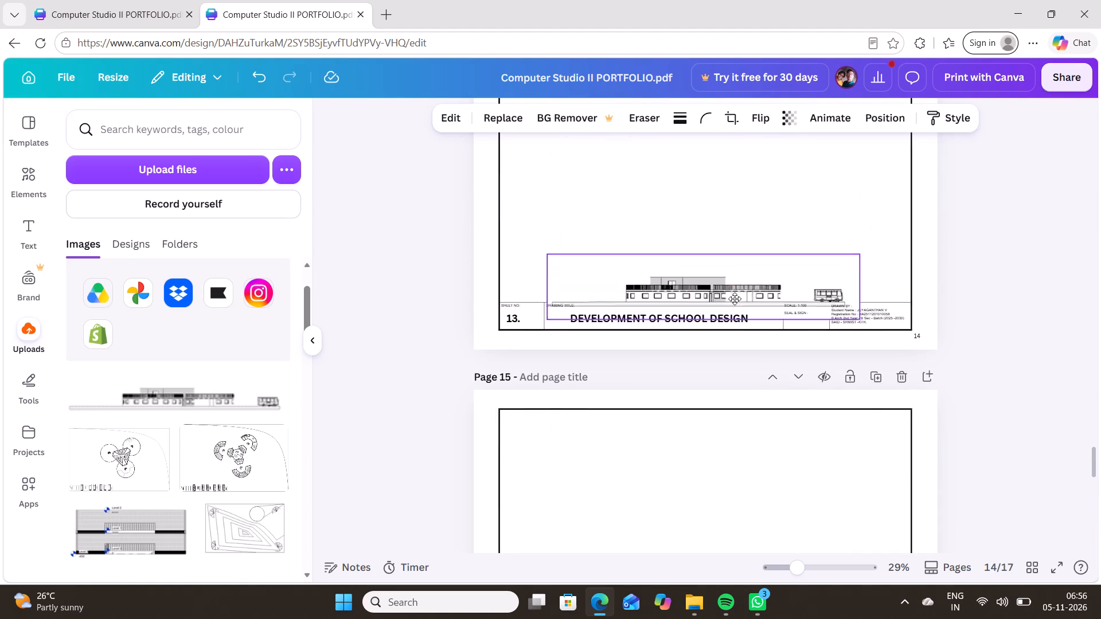
drag(735, 299, 727, 236)
drag(848, 205, 866, 119)
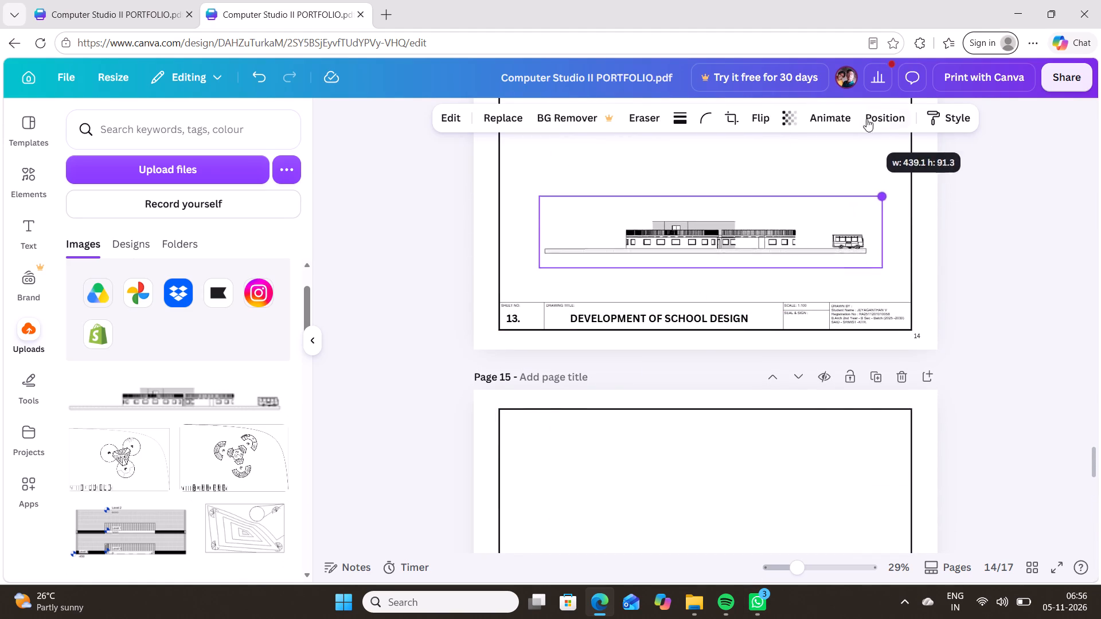
drag(866, 119, 914, 51)
scroll(741, 252, up, 1)
middle_drag(741, 252, 720, 365)
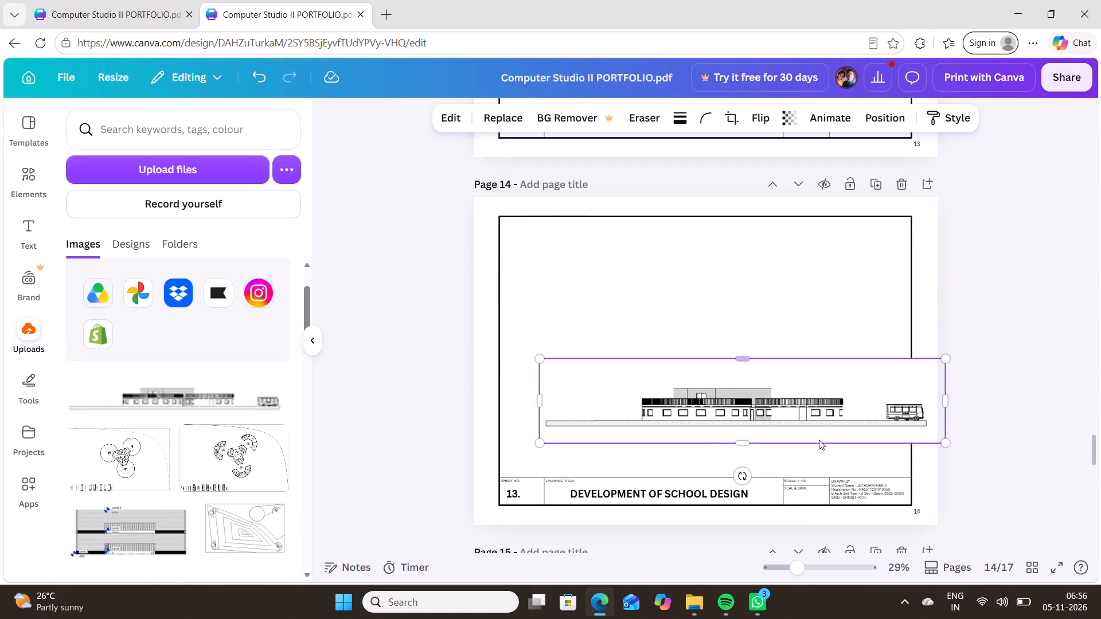
drag(944, 356, 951, 308)
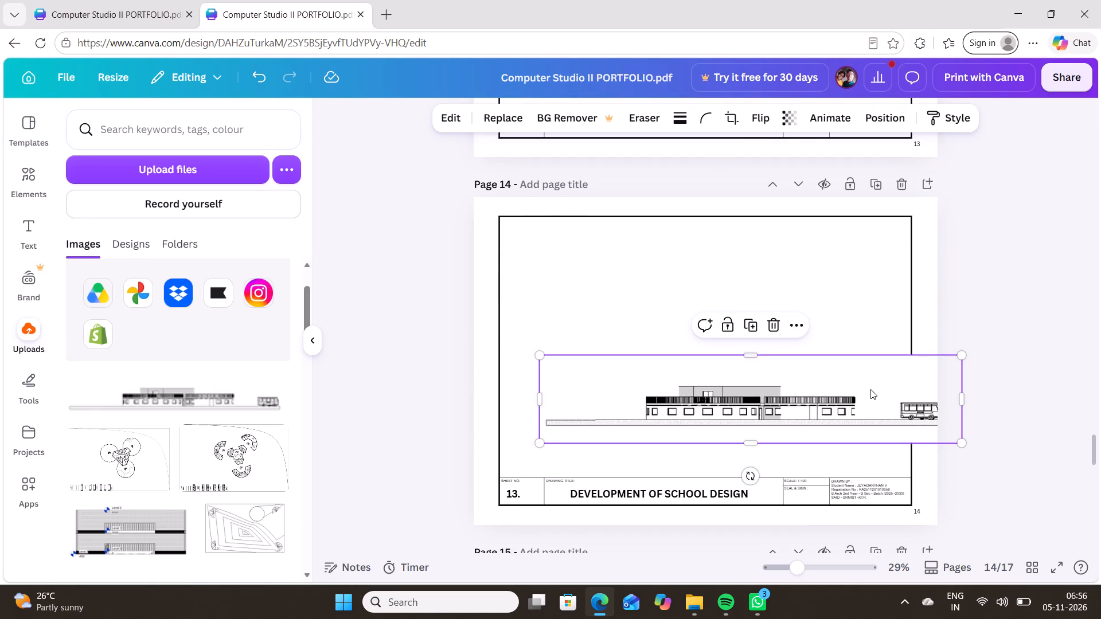
drag(869, 387, 819, 364)
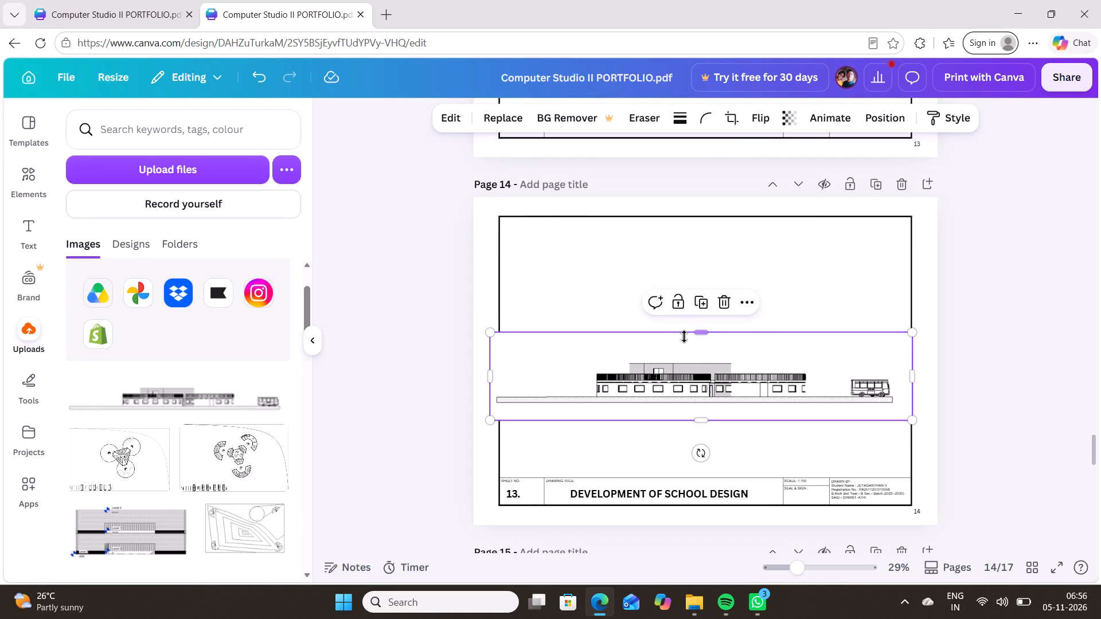
drag(495, 381, 522, 387)
click(1032, 436)
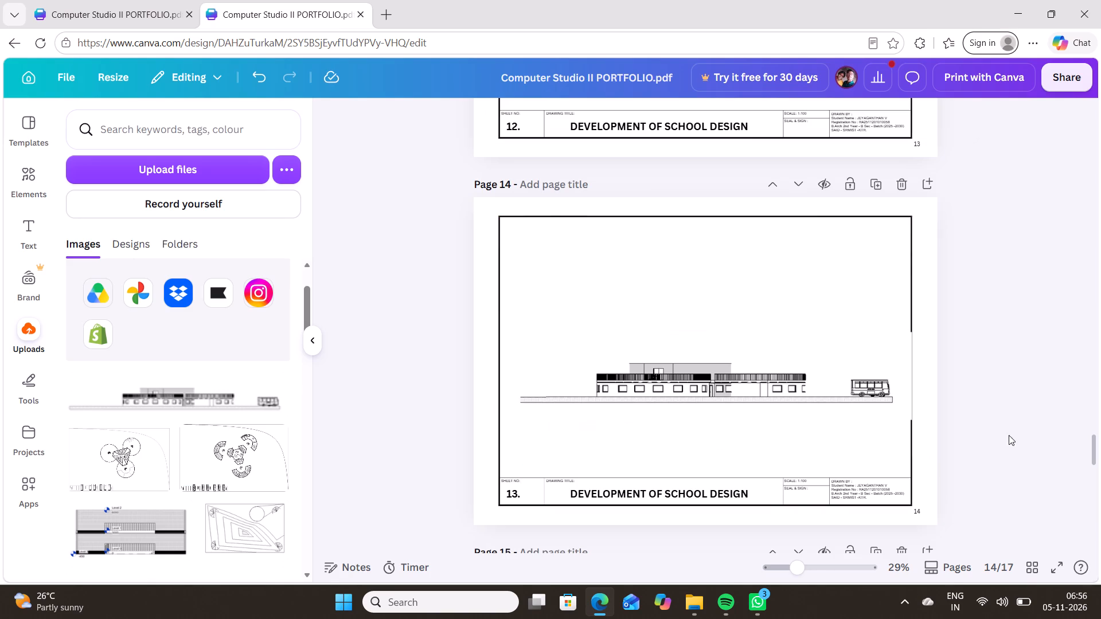
Restore the elevation's trimmed left end, scale it to fit inside the page 14 frame and place it just above the title block.
click(632, 399)
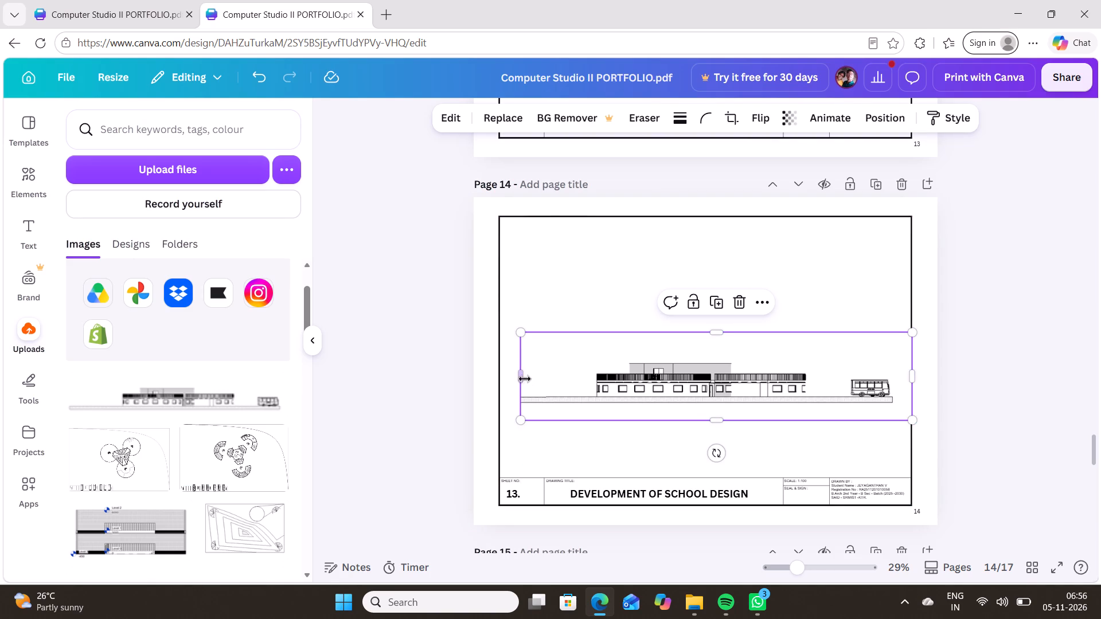
drag(522, 379, 467, 382)
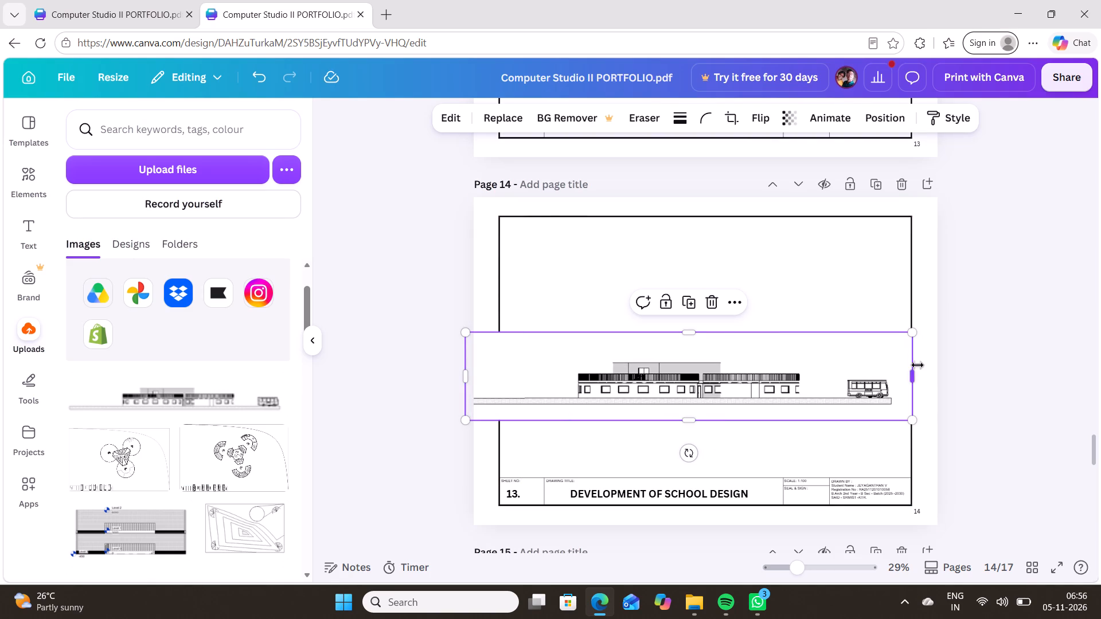
drag(916, 376, 926, 374)
drag(622, 348, 674, 343)
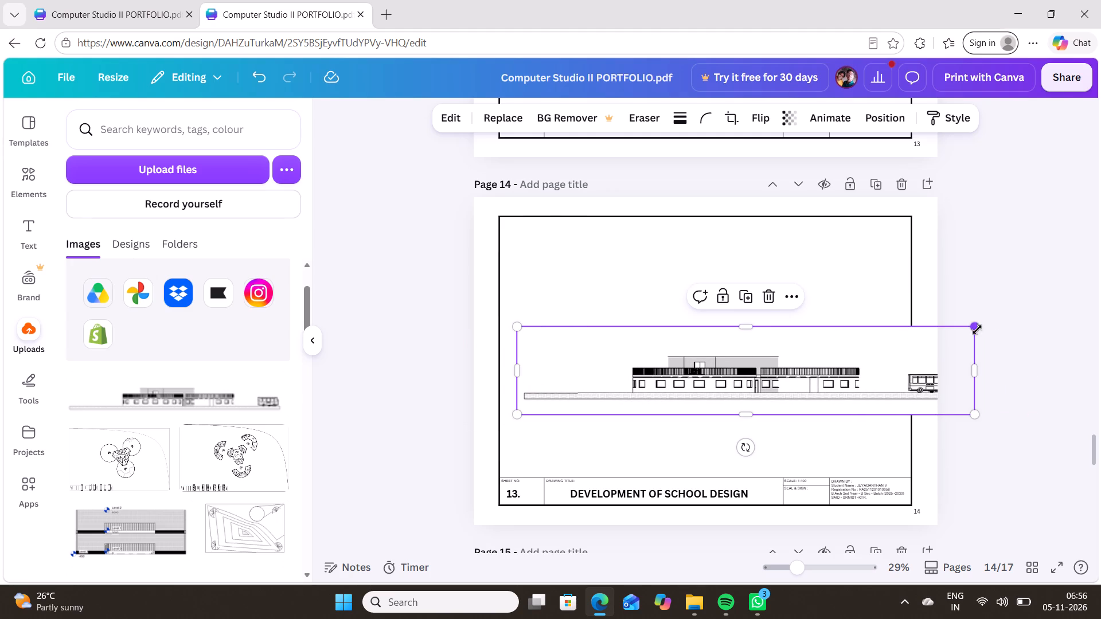
drag(977, 328, 907, 373)
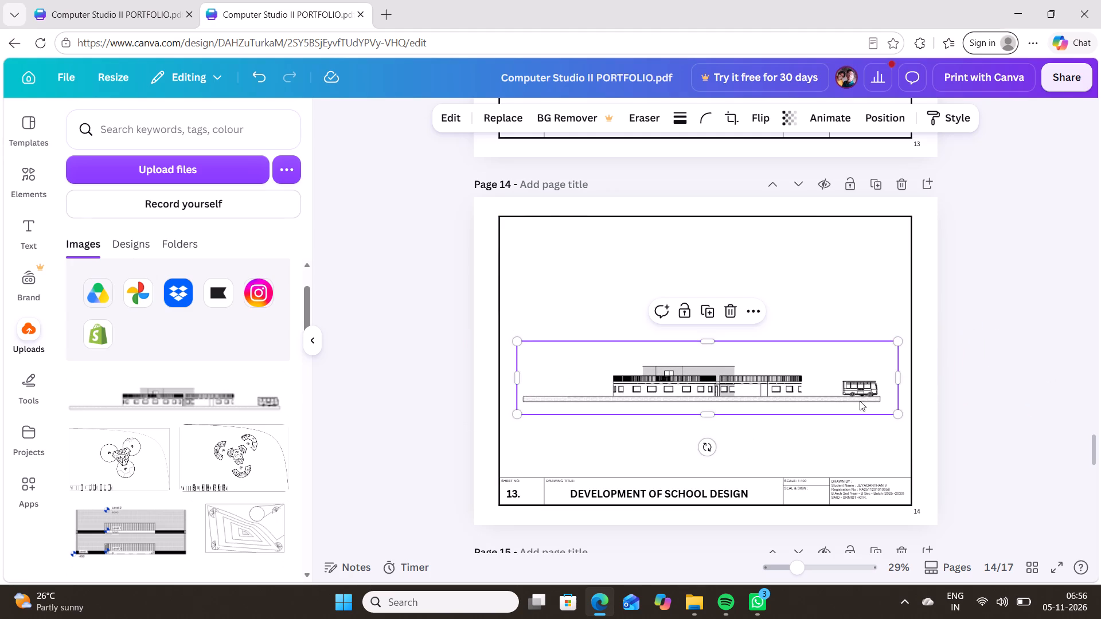
drag(813, 390, 794, 421)
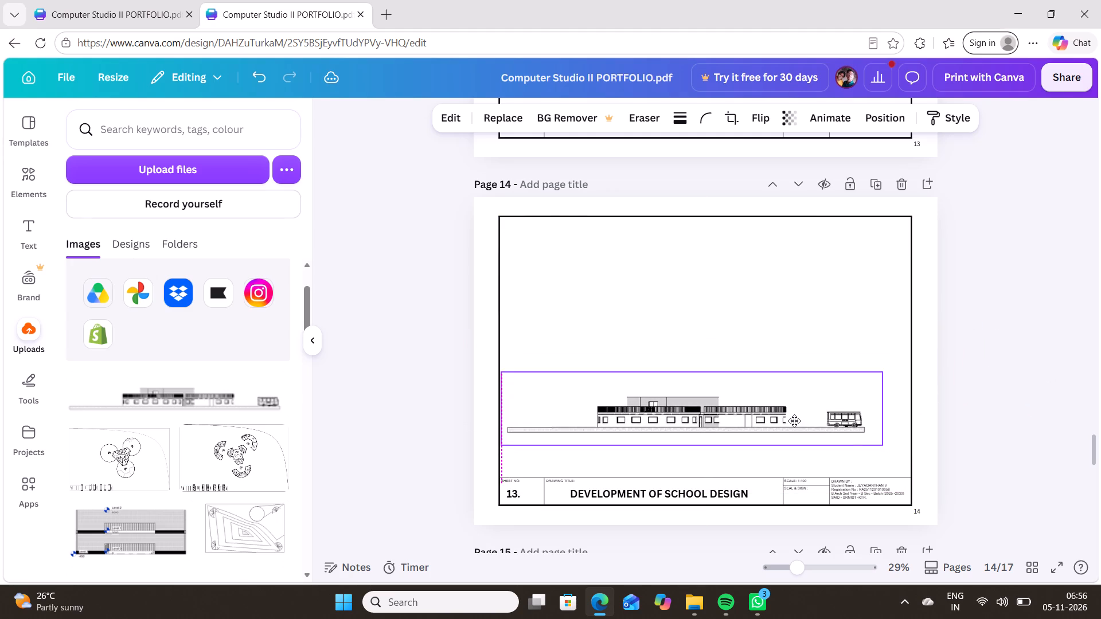
drag(794, 421, 803, 412)
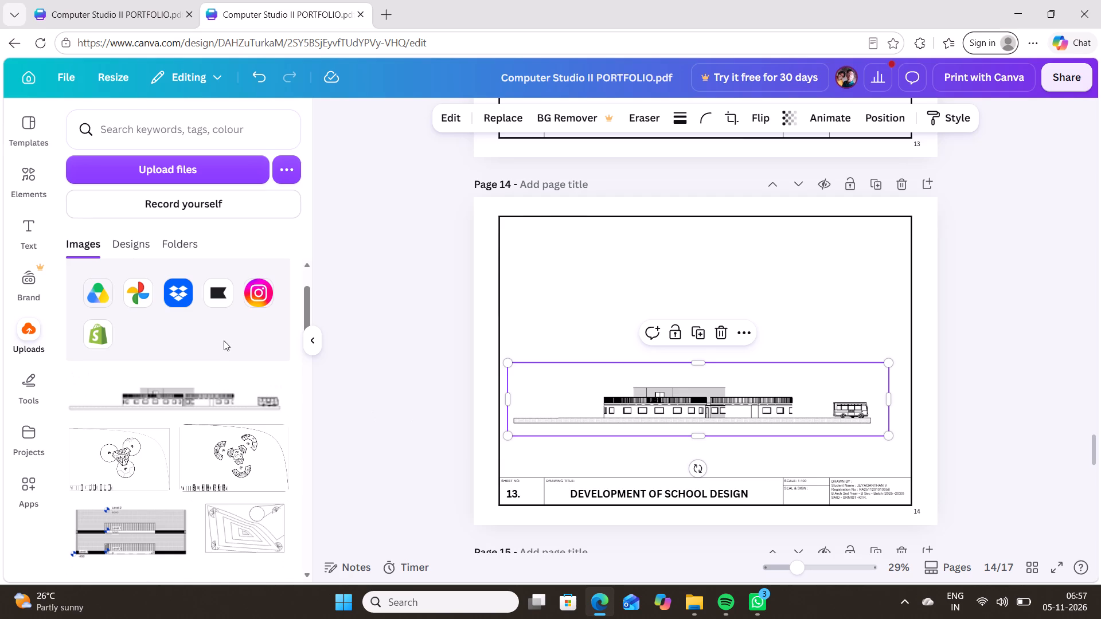
click(149, 174)
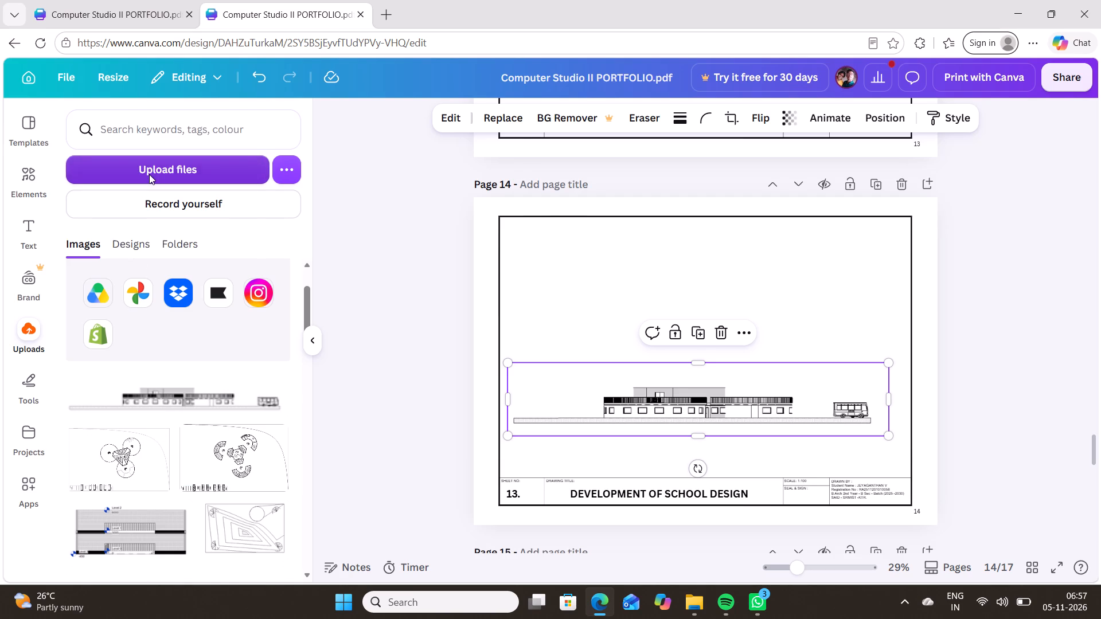
scroll(168, 201, down, 8)
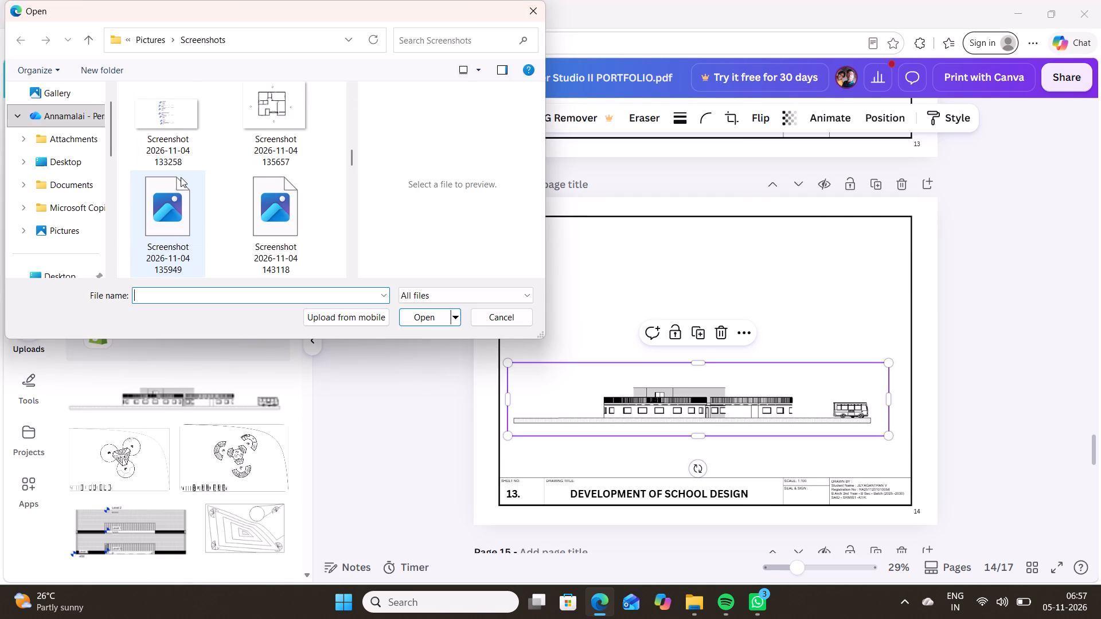
scroll(181, 177, down, 2)
scroll(181, 177, up, 1)
scroll(181, 177, down, 4)
scroll(184, 173, up, 1)
scroll(184, 173, down, 1)
scroll(184, 173, up, 1)
scroll(184, 173, down, 14)
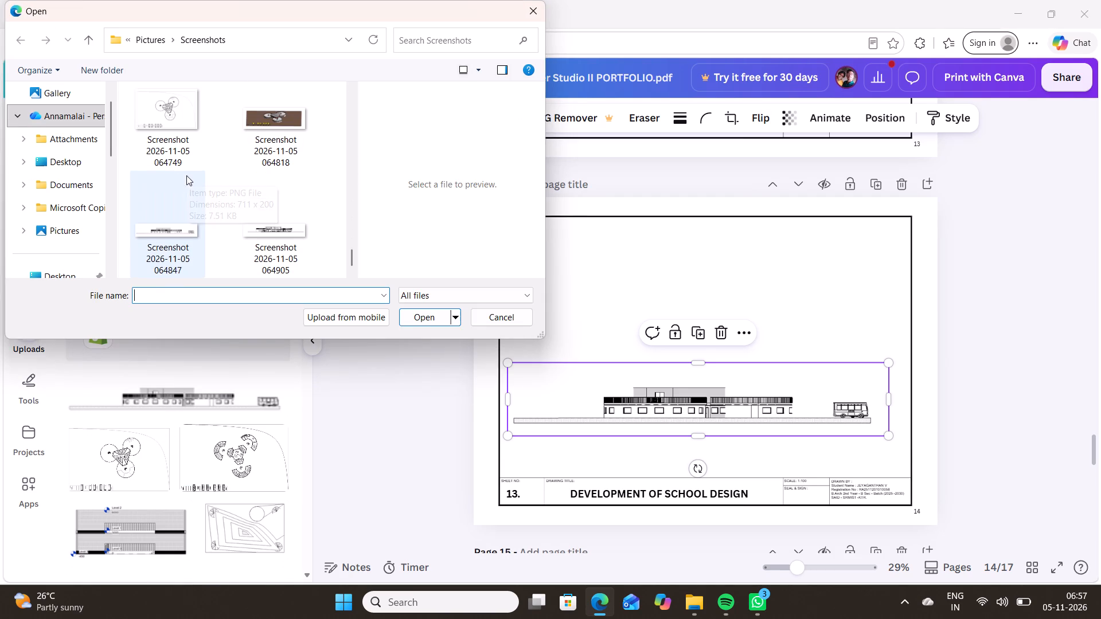
scroll(188, 182, down, 7)
click(264, 240)
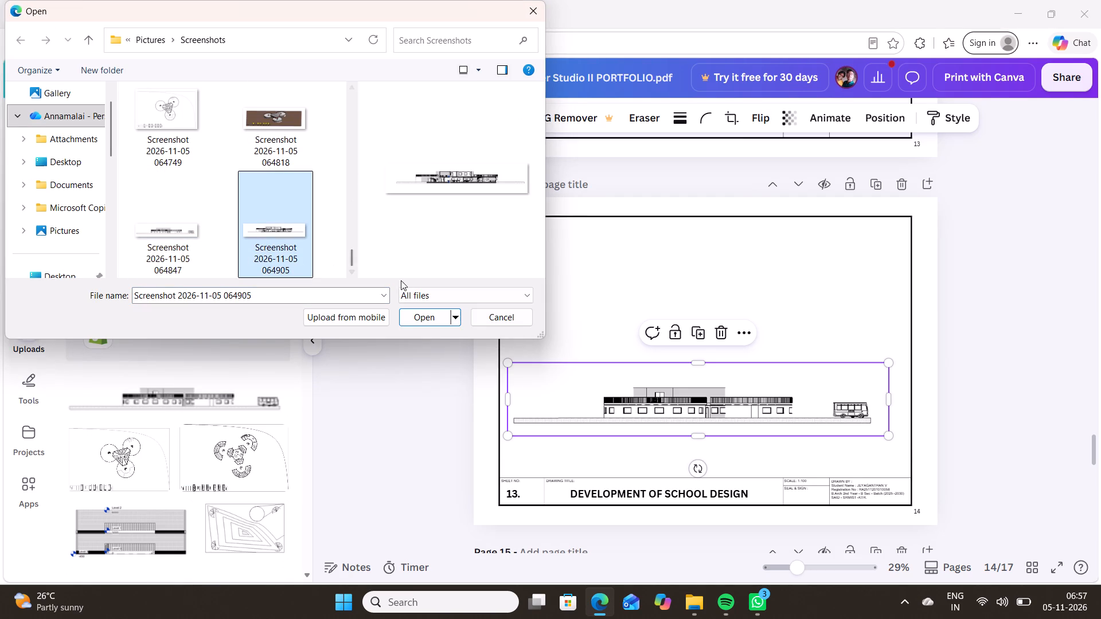
click(425, 321)
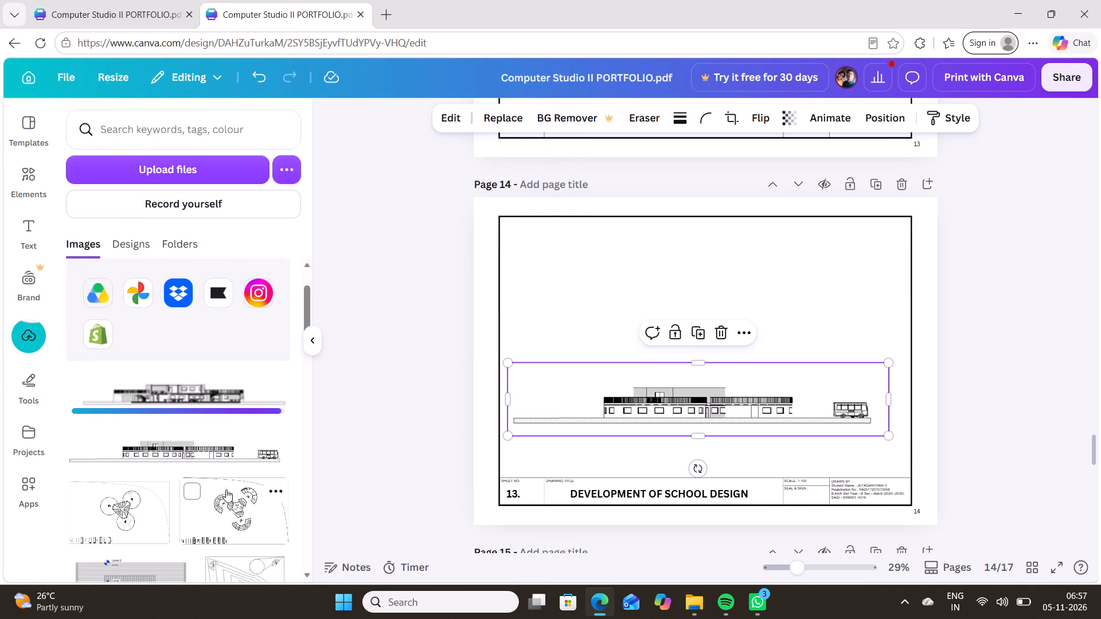
Add the newly uploaded elevation to page 14 and place it in the upper half, above the existing elevation.
click(474, 387)
click(232, 390)
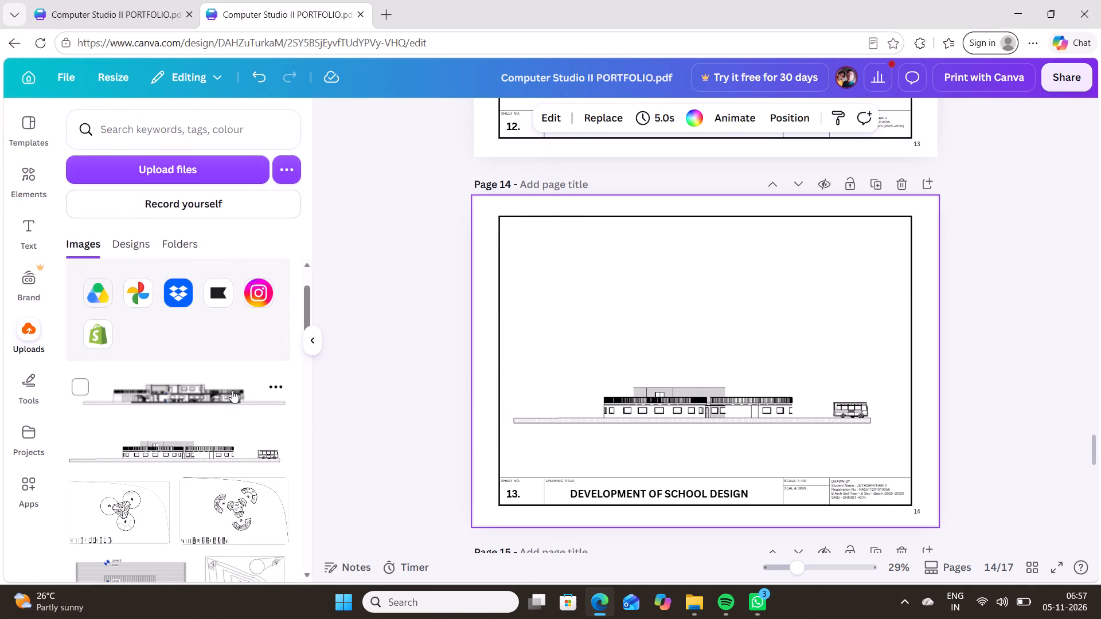
scroll(756, 355, up, 2)
scroll(741, 375, down, 1)
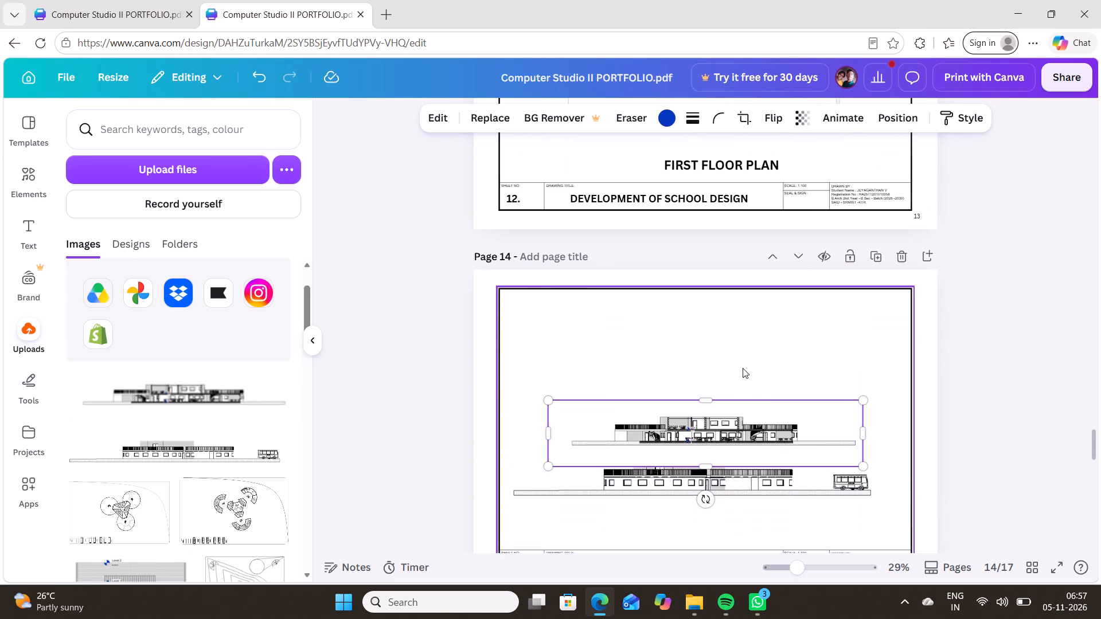
drag(725, 416, 708, 350)
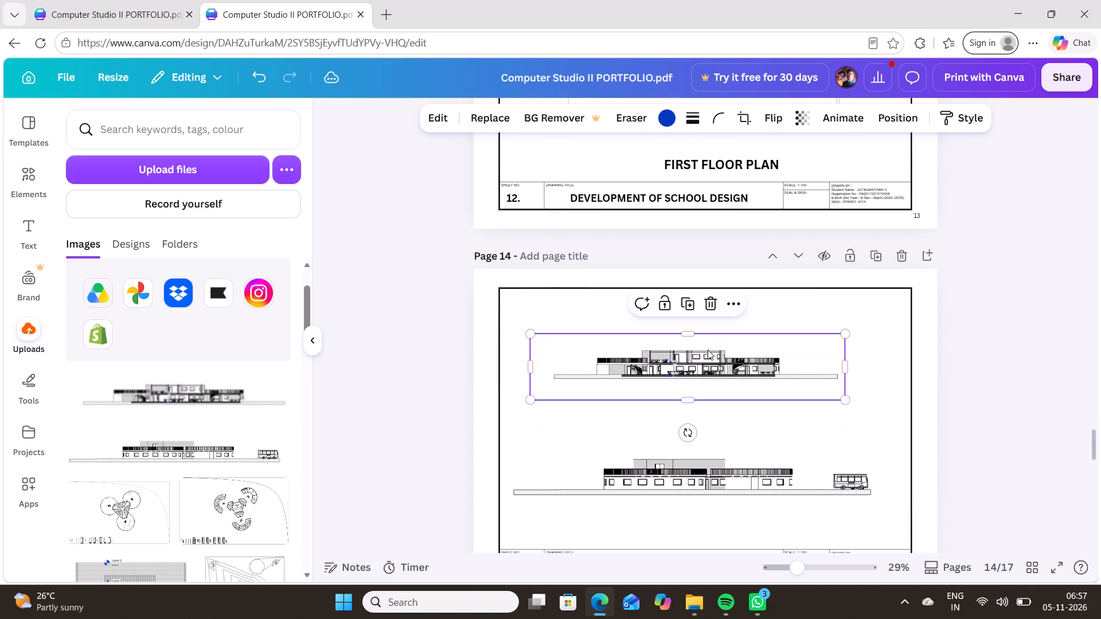
click(967, 350)
Delete the empty page 17, the duplicate sheet 15 at the end of the portfolio.
scroll(926, 324, down, 4)
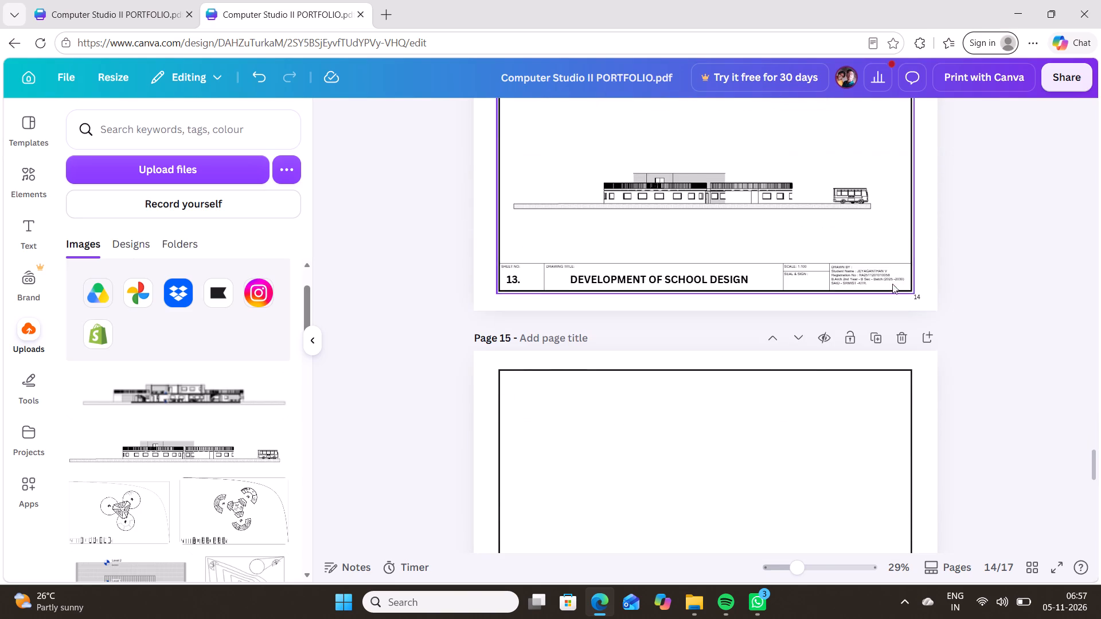
scroll(631, 286, down, 6)
scroll(700, 206, down, 7)
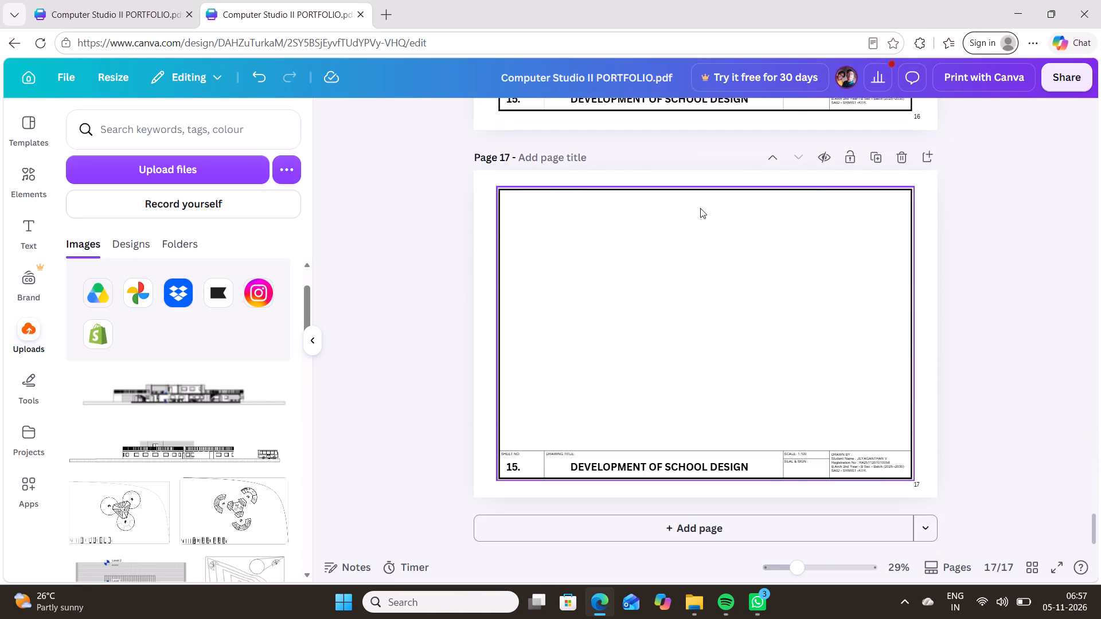
scroll(700, 208, down, 7)
click(902, 158)
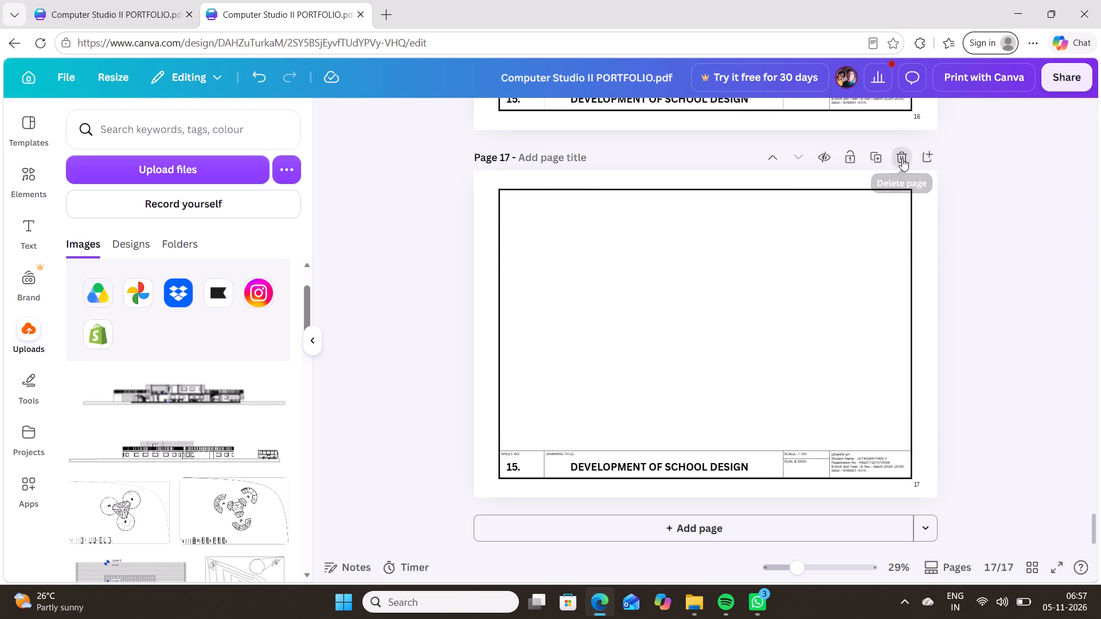
Replace the student name in page 13's title block with the portfolio owner's name and initial.
scroll(860, 267, up, 10)
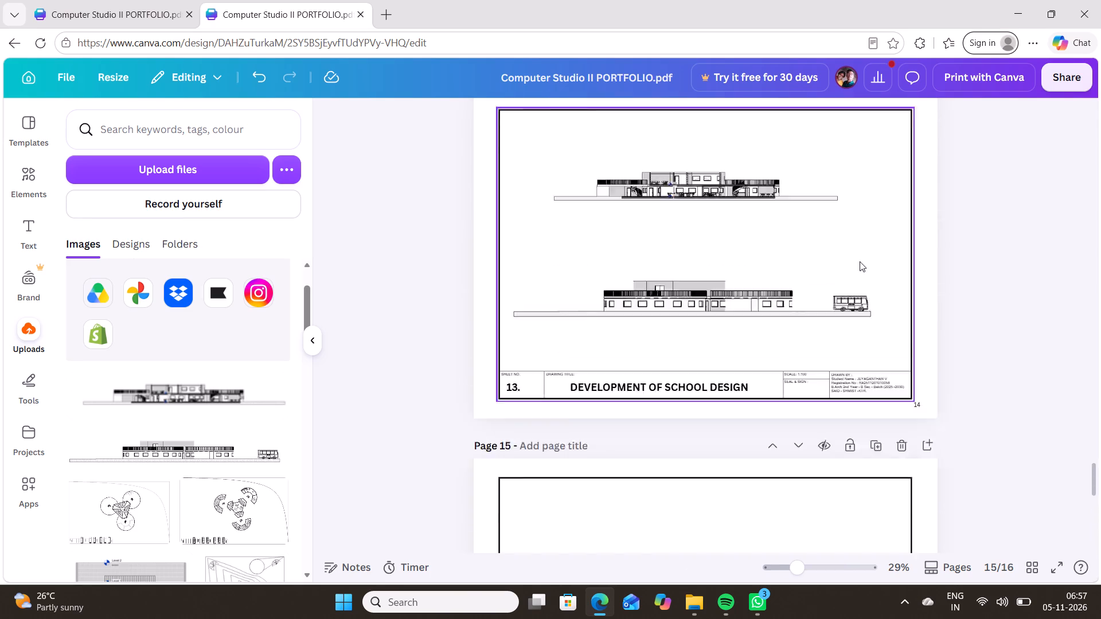
scroll(860, 261, up, 4)
scroll(864, 367, up, 1)
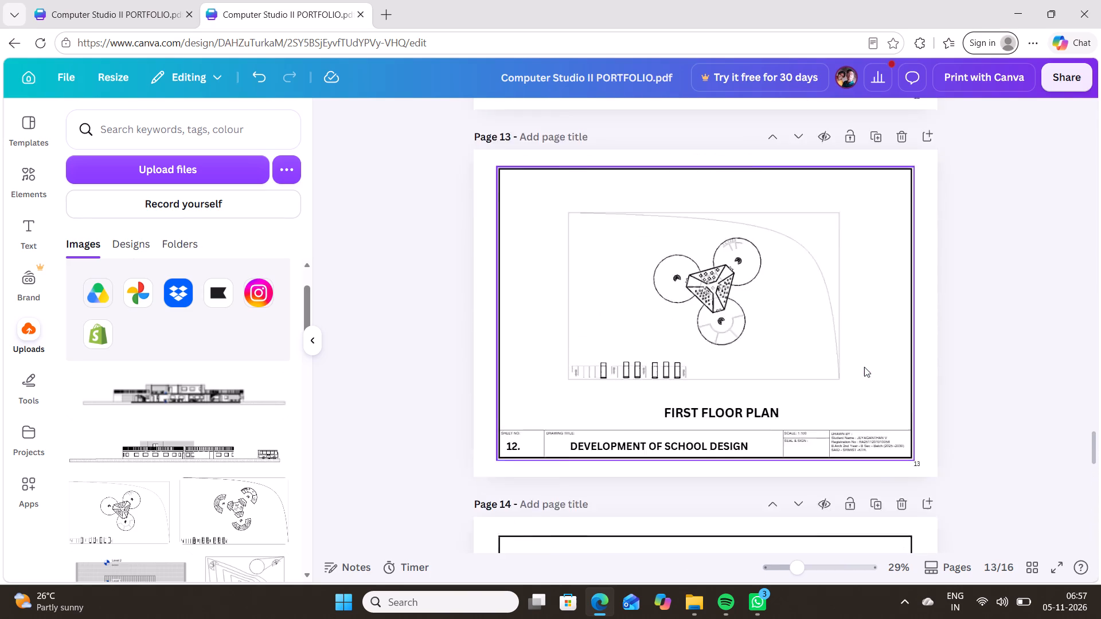
click(864, 366)
click(1006, 349)
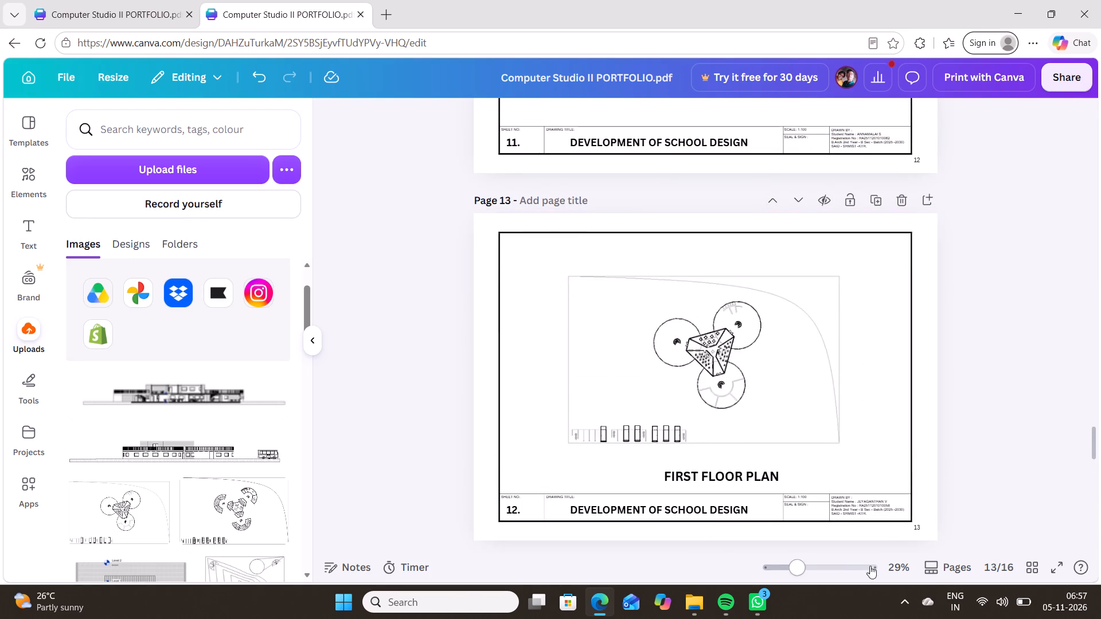
click(868, 513)
scroll(873, 507, up, 1)
scroll(873, 509, down, 3)
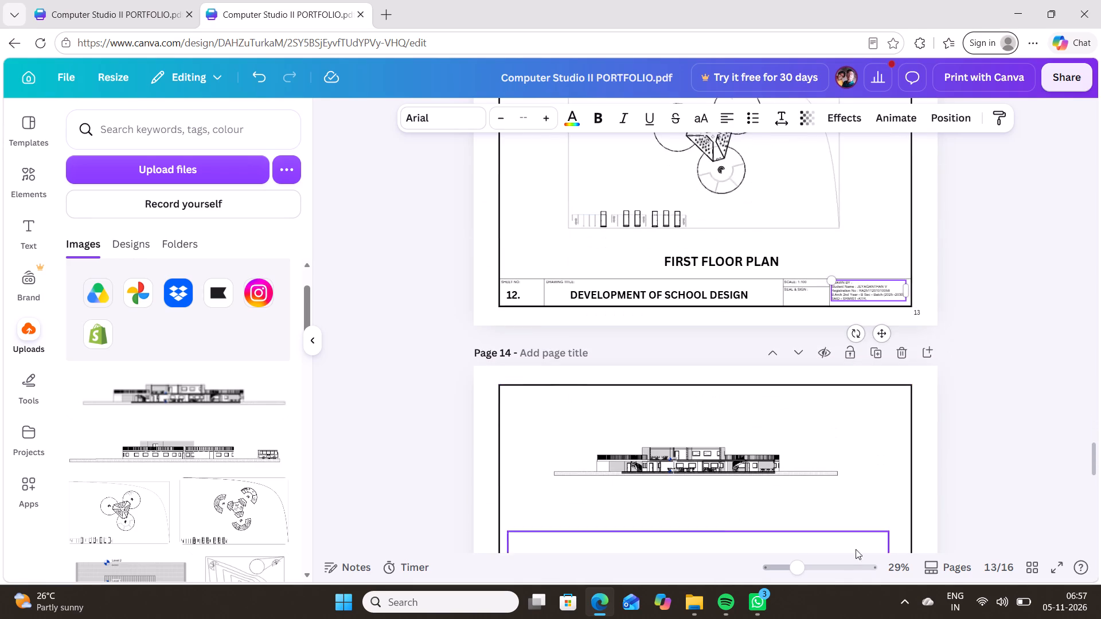
drag(809, 565, 827, 570)
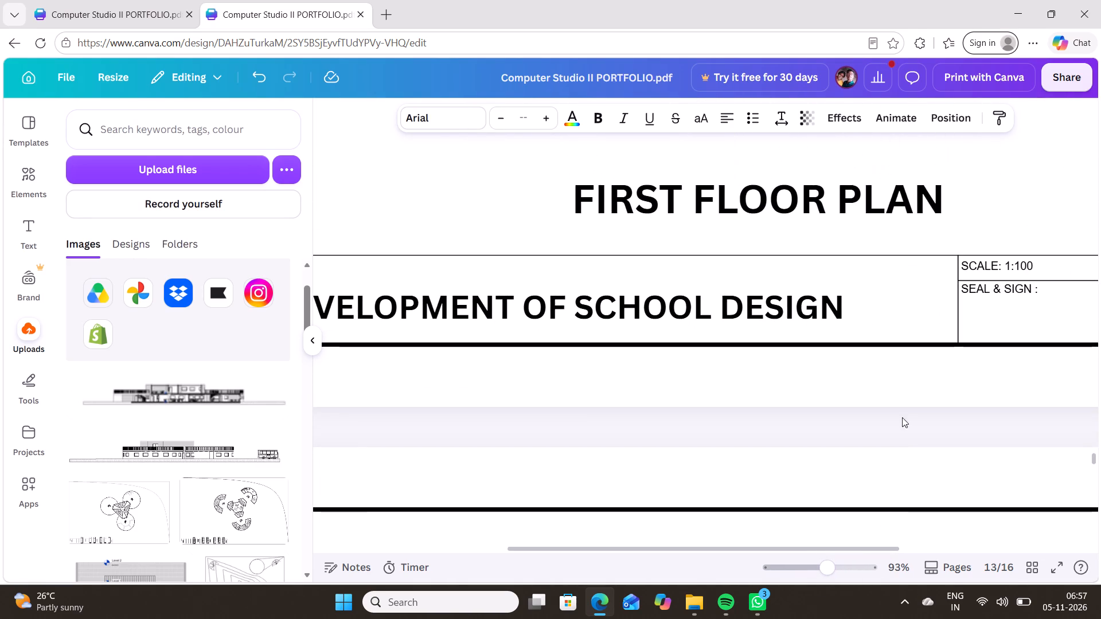
scroll(902, 417, down, 1)
middle_drag(898, 379, 524, 446)
middle_drag(1036, 288, 839, 315)
double_click(924, 289)
click(924, 289)
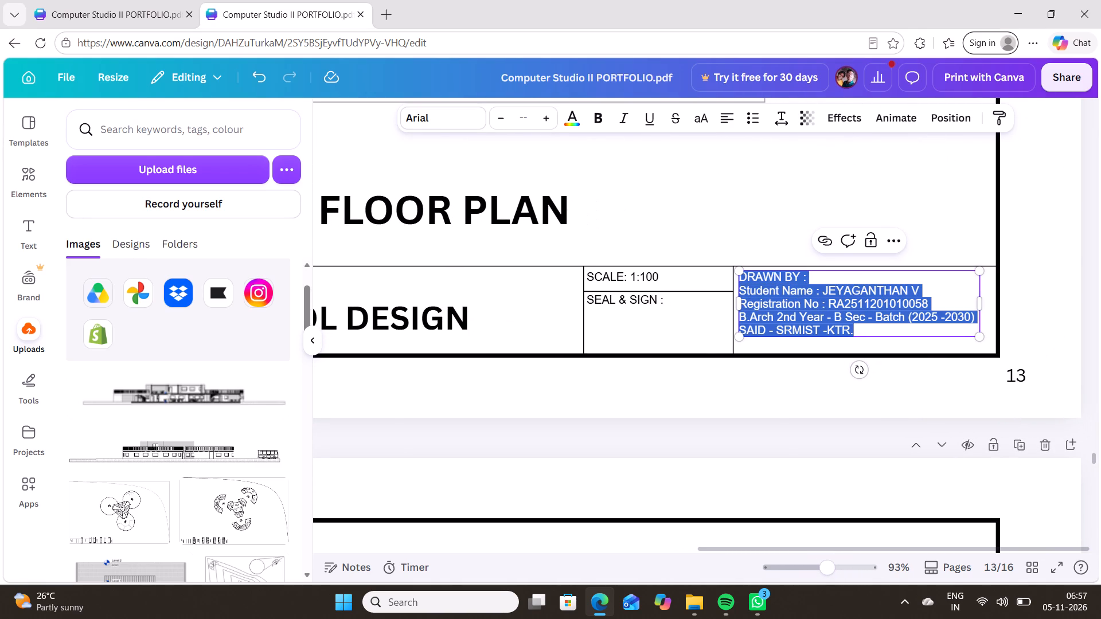
double_click(934, 288)
drag(936, 288, 940, 292)
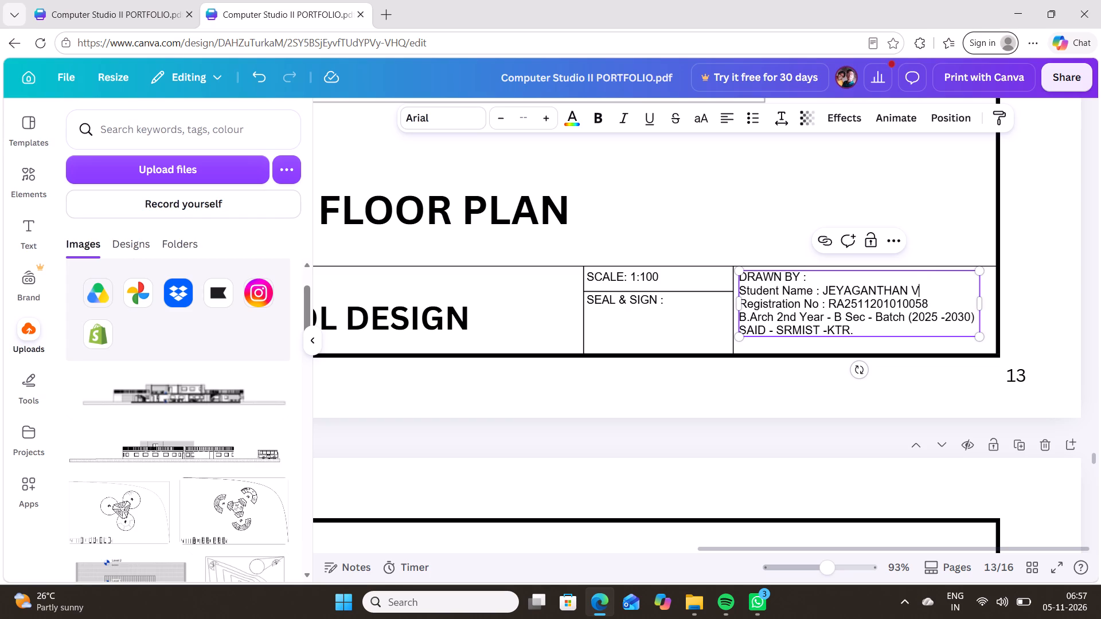
drag(940, 292, 947, 294)
key(BackSpace)
key(BackSpace)
key(BackSpace)
key(BackSpace)
key(BackSpace)
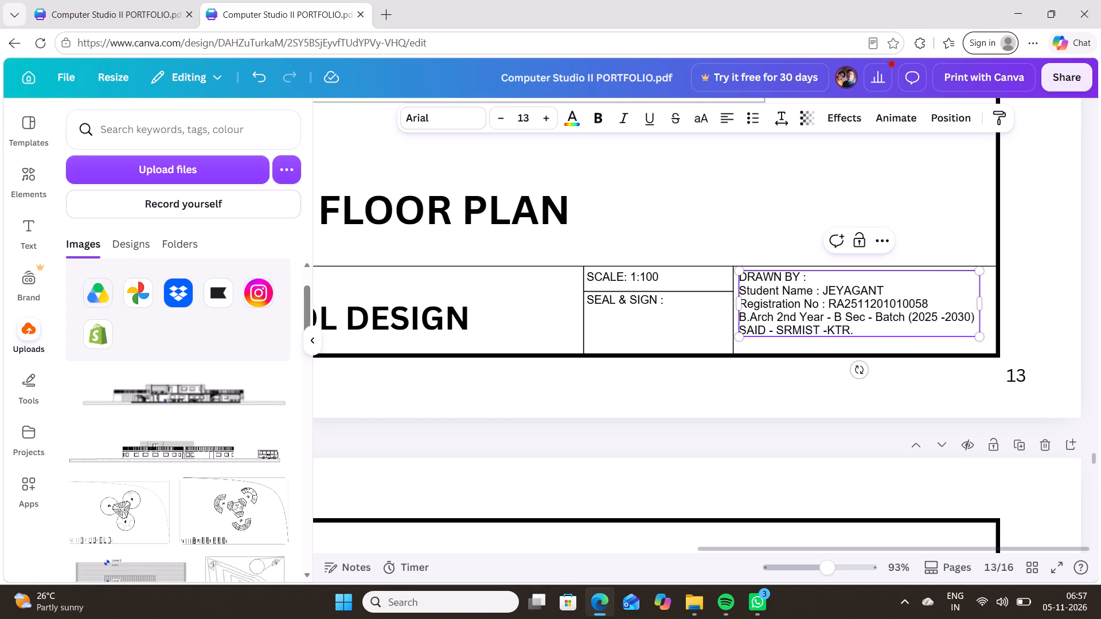
key(BackSpace)
key(BackSpace)
key(BackSpace)
key(BackSpace)
key(BackSpace)
key(BackSpace)
key(BackSpace)
key(BackSpace)
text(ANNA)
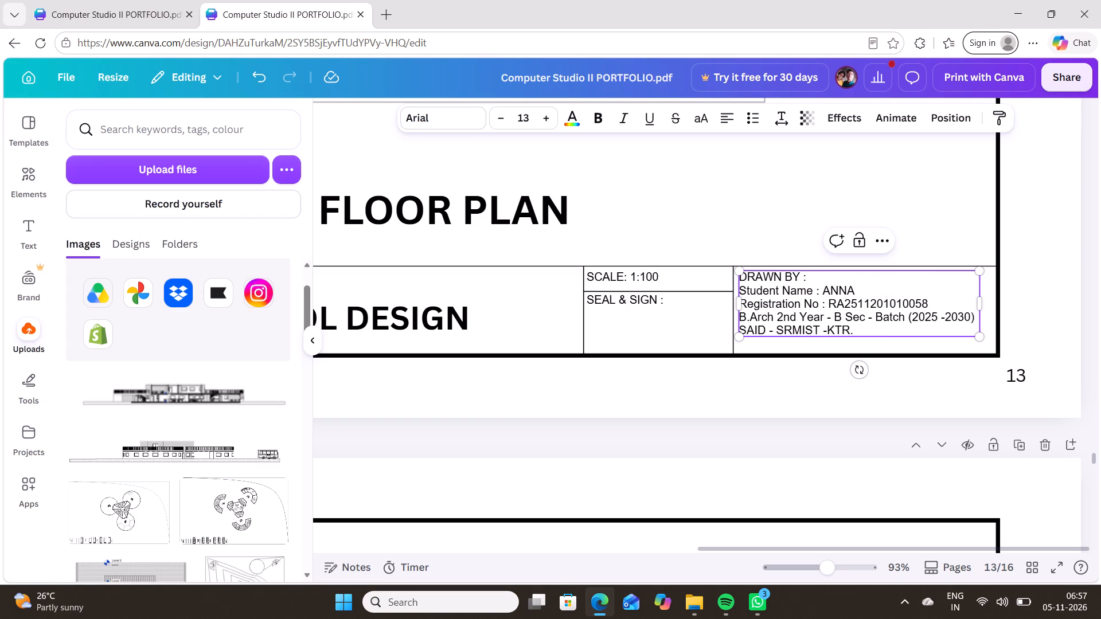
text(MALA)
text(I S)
Change the last two digits of the registration number in page 13's title block to the portfolio owner's.
click(930, 295)
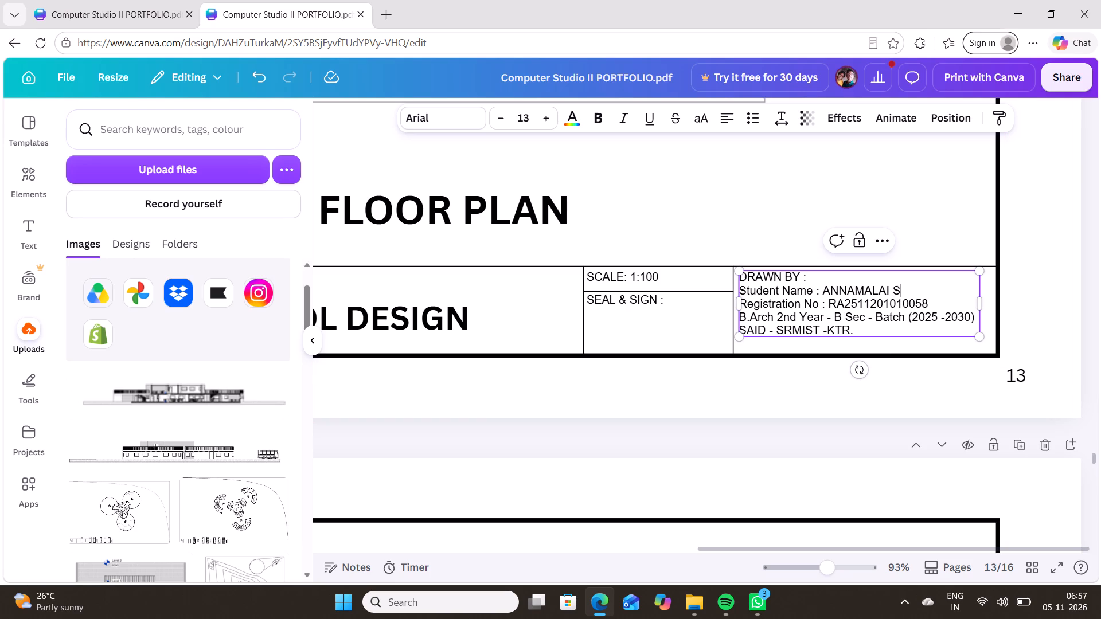
click(938, 307)
key(BackSpace)
key(BackSpace)
text(62)
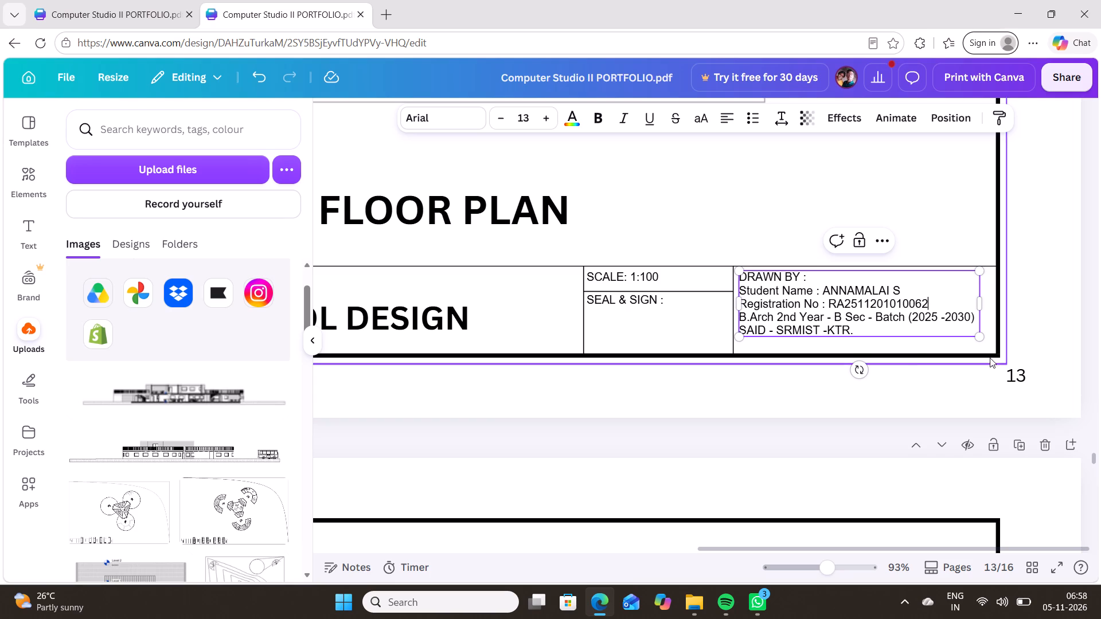
Replace the student name in page 14's title block with the portfolio owner's name and initial.
scroll(946, 395, down, 1)
scroll(855, 386, down, 1)
click(700, 307)
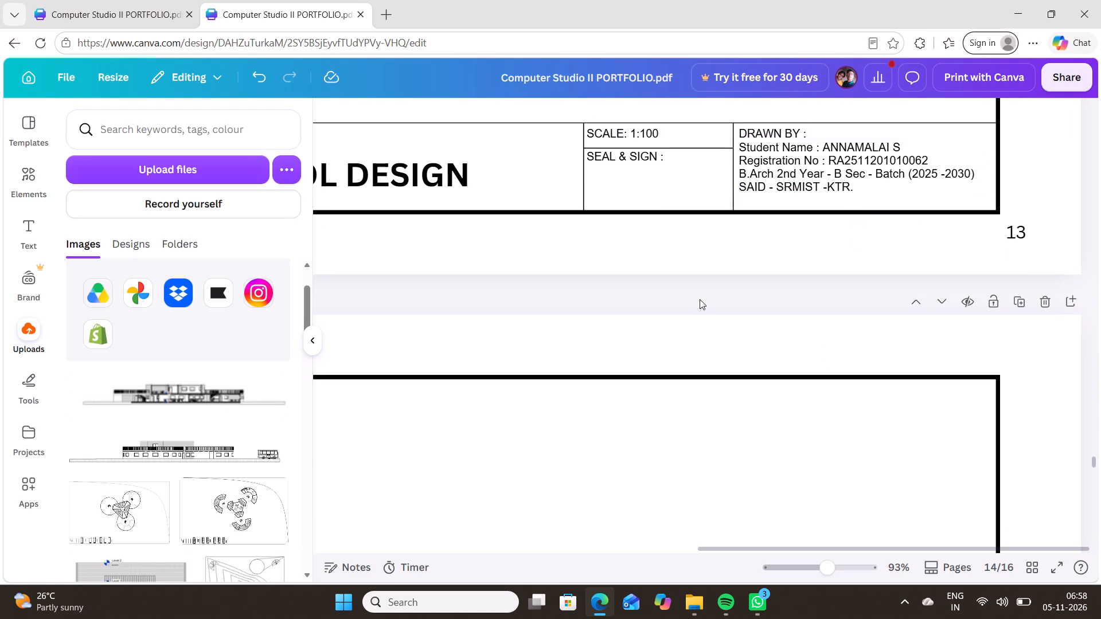
scroll(701, 306, down, 8)
scroll(798, 351, down, 6)
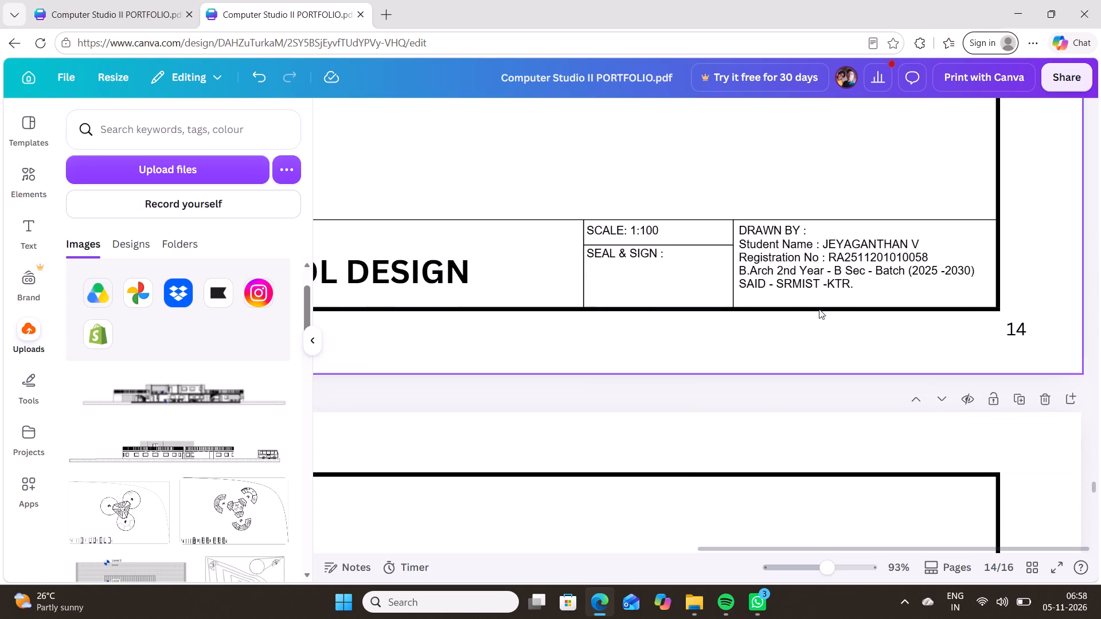
click(926, 245)
triple_click(926, 242)
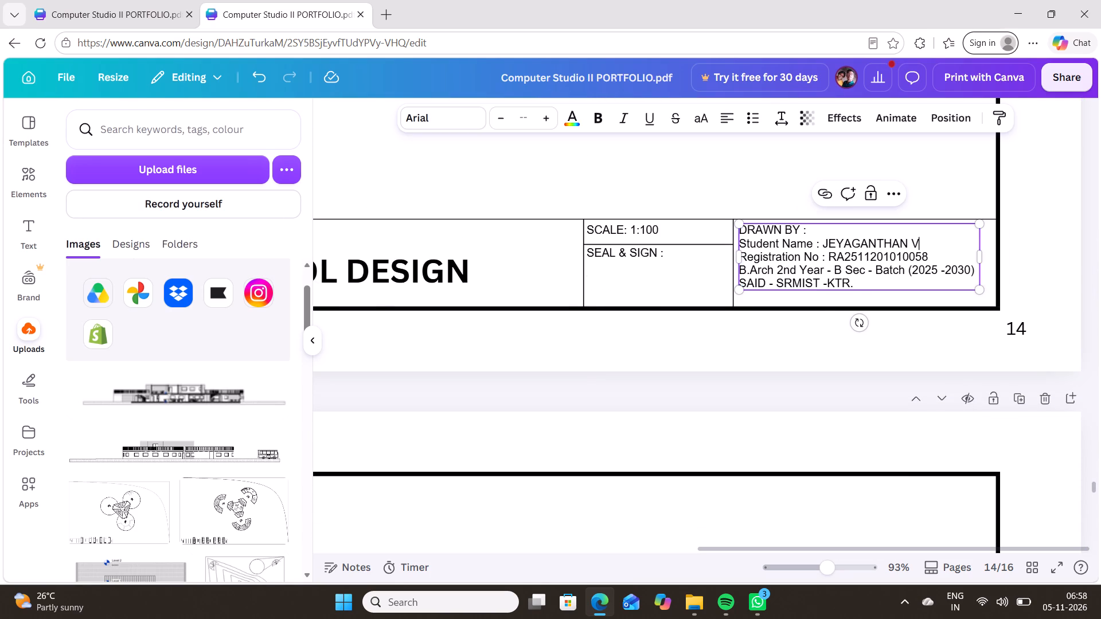
key(BackSpace)
key(BackSpace)
key(BackSpace)
key(BackSpace)
key(BackSpace)
key(BackSpace)
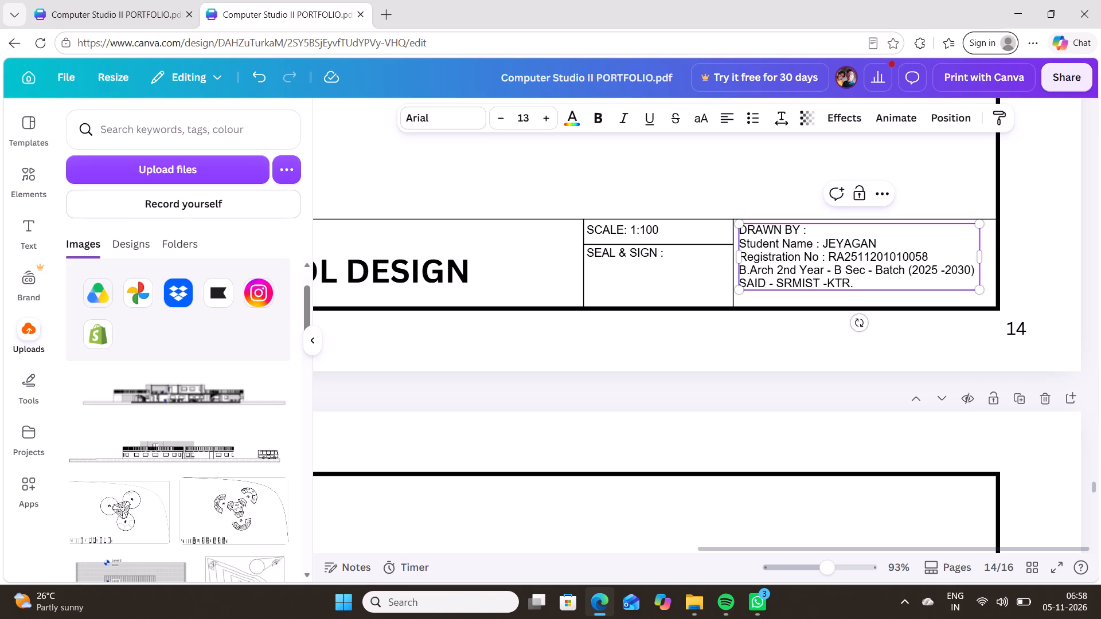
key(BackSpace)
key(BackSpace)
key(BackSpace)
key(BackSpace)
key(BackSpace)
key(BackSpace)
key(BackSpace)
key(a)
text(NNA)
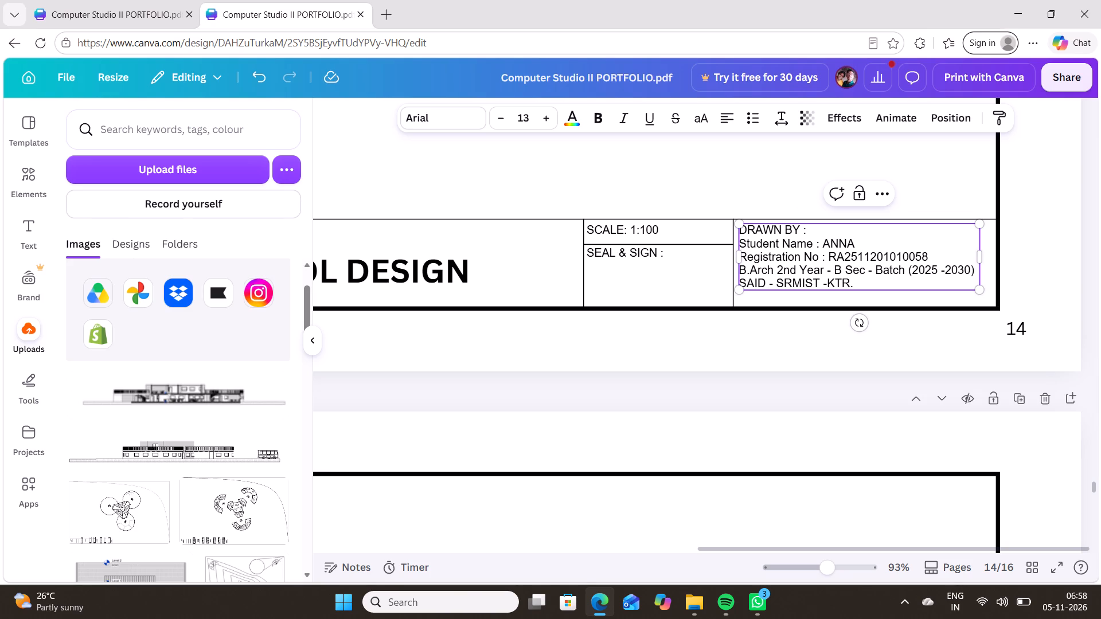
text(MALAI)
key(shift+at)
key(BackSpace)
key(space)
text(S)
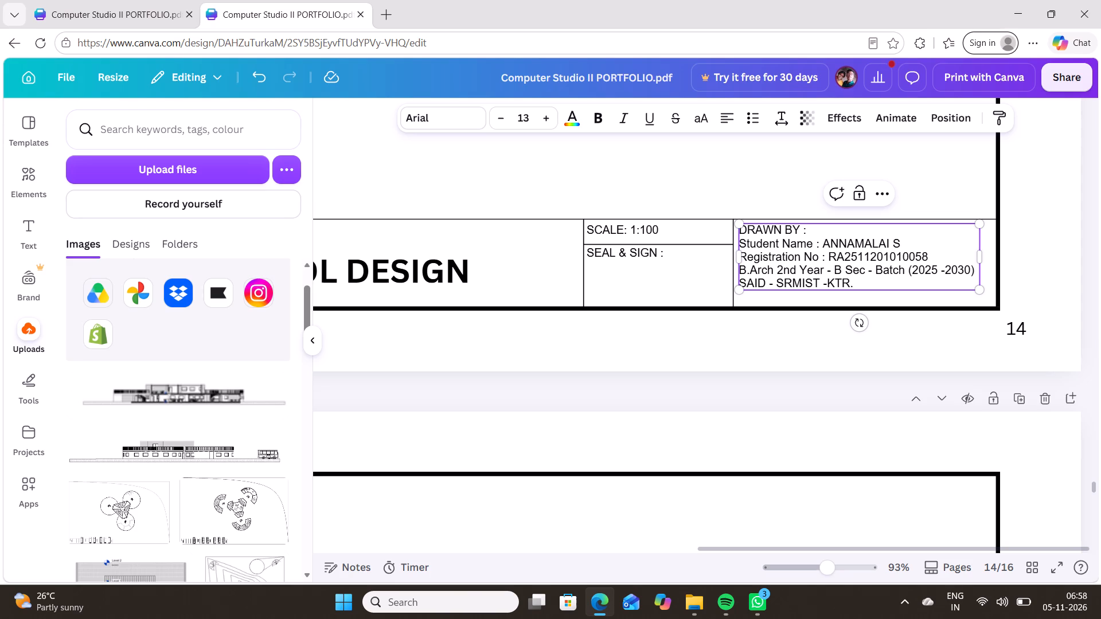
Change the last two digits of the registration number in page 14's title block to the portfolio owner's.
click(930, 253)
key(BackSpace)
key(BackSpace)
text(62)
Move the SECTION label from page 15 onto page 14 with the school drawings.
scroll(866, 362, down, 15)
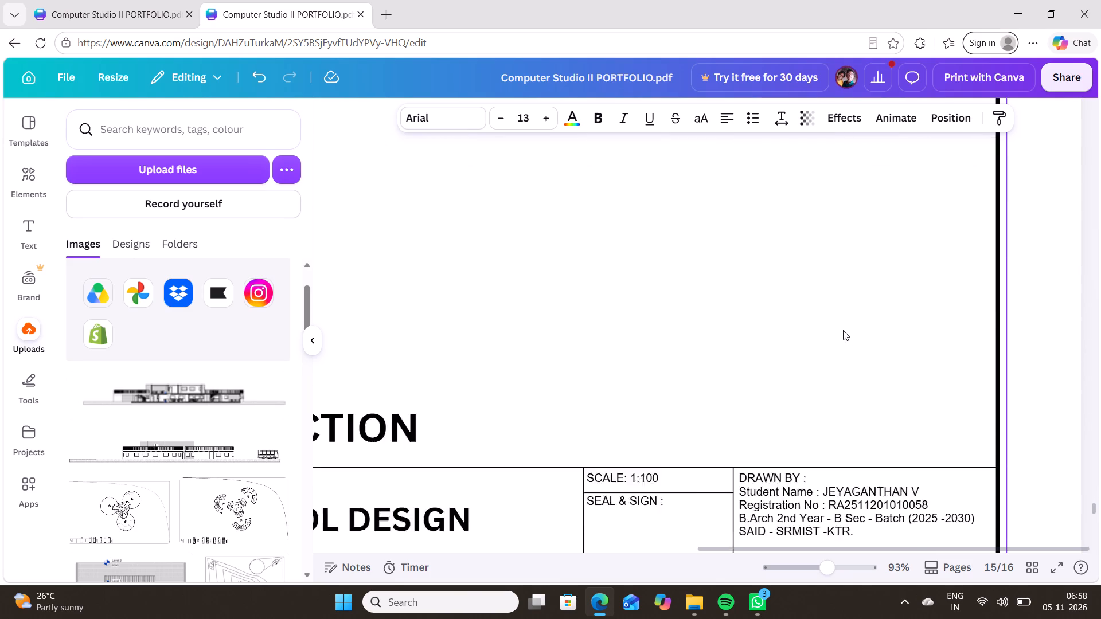
scroll(843, 330, down, 2)
scroll(843, 329, up, 2)
click(726, 414)
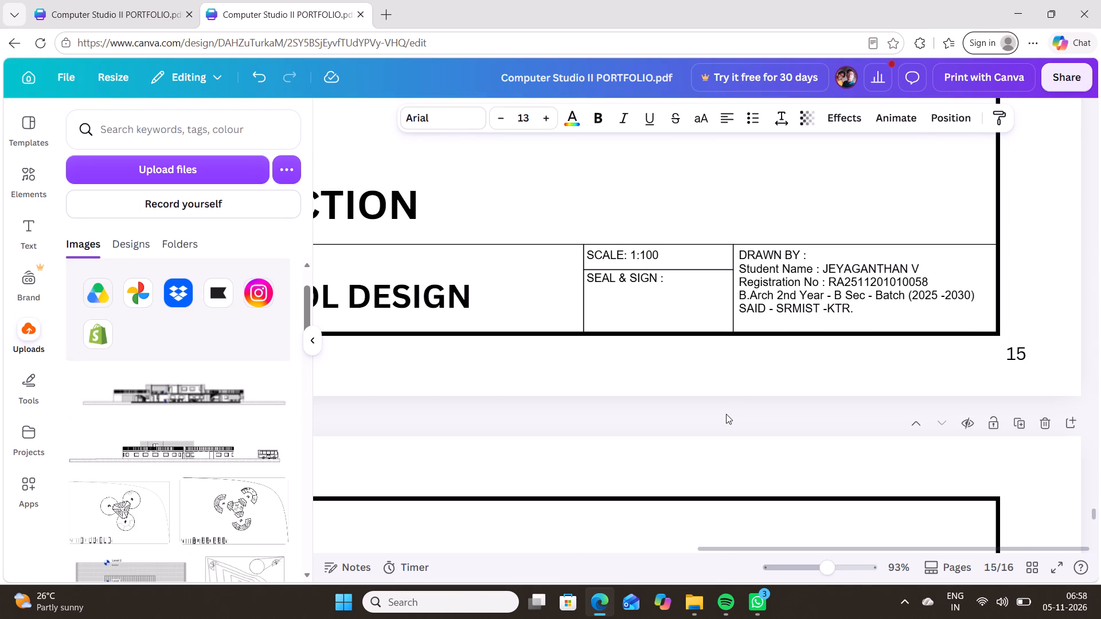
scroll(736, 429, up, 2)
scroll(576, 356, up, 3)
middle_drag(584, 367, 705, 363)
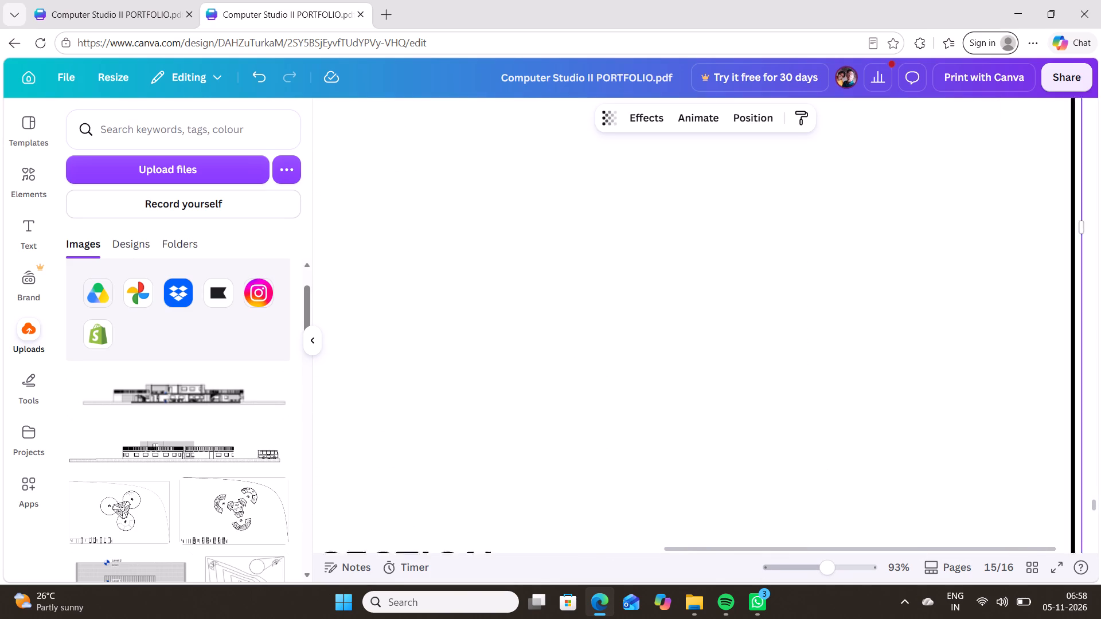
middle_drag(705, 363, 828, 315)
scroll(594, 540, down, 5)
middle_drag(606, 374, 623, 507)
scroll(616, 491, up, 1)
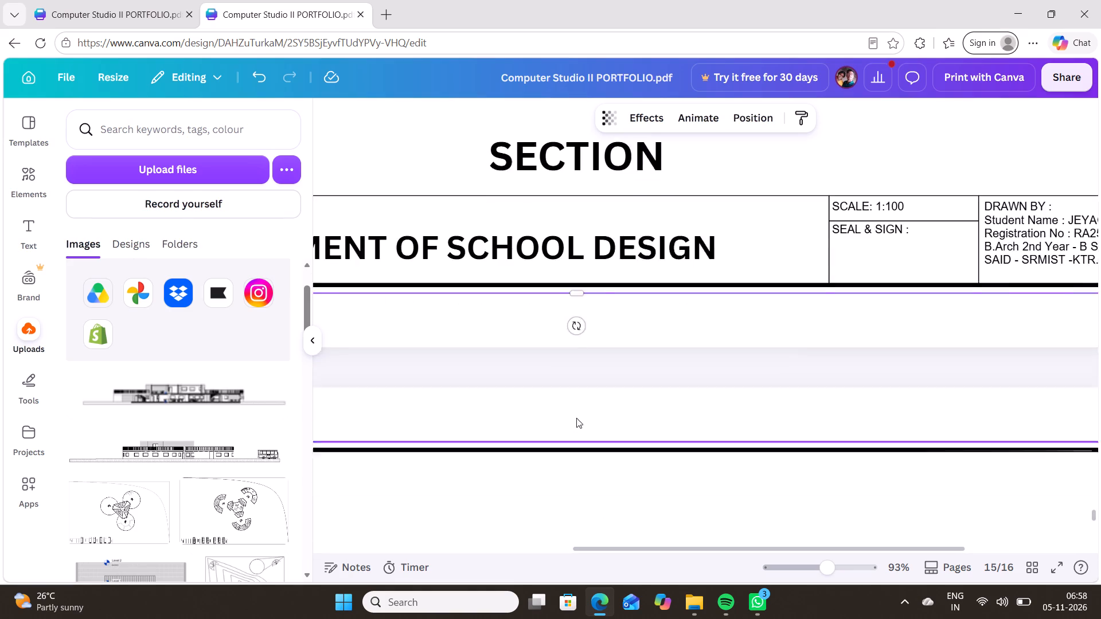
drag(559, 249, 561, 241)
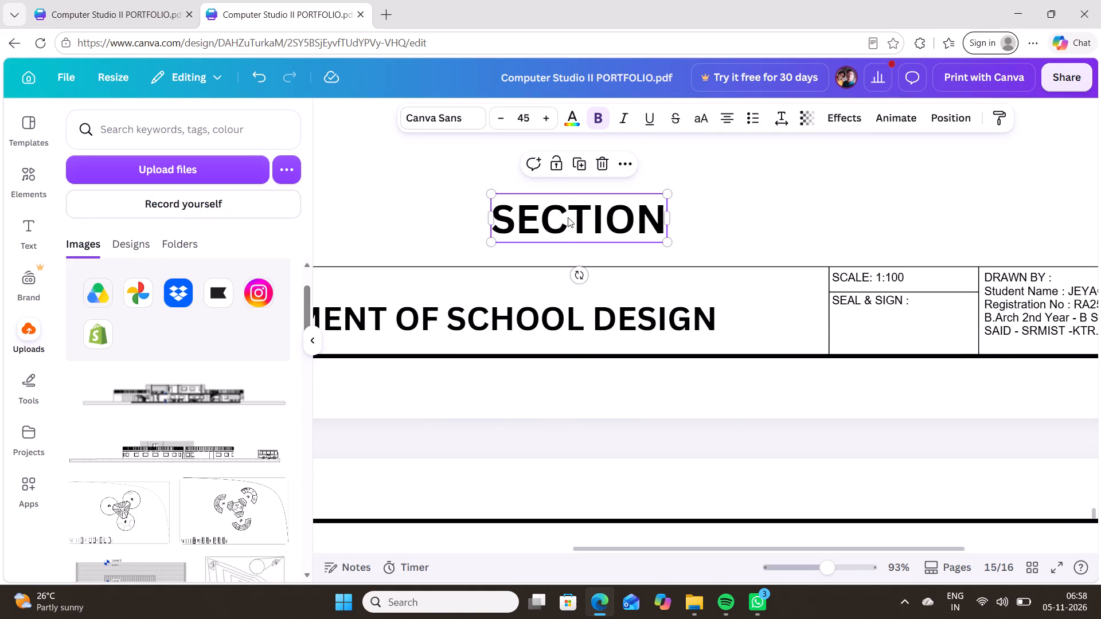
click(568, 217)
drag(821, 575, 779, 571)
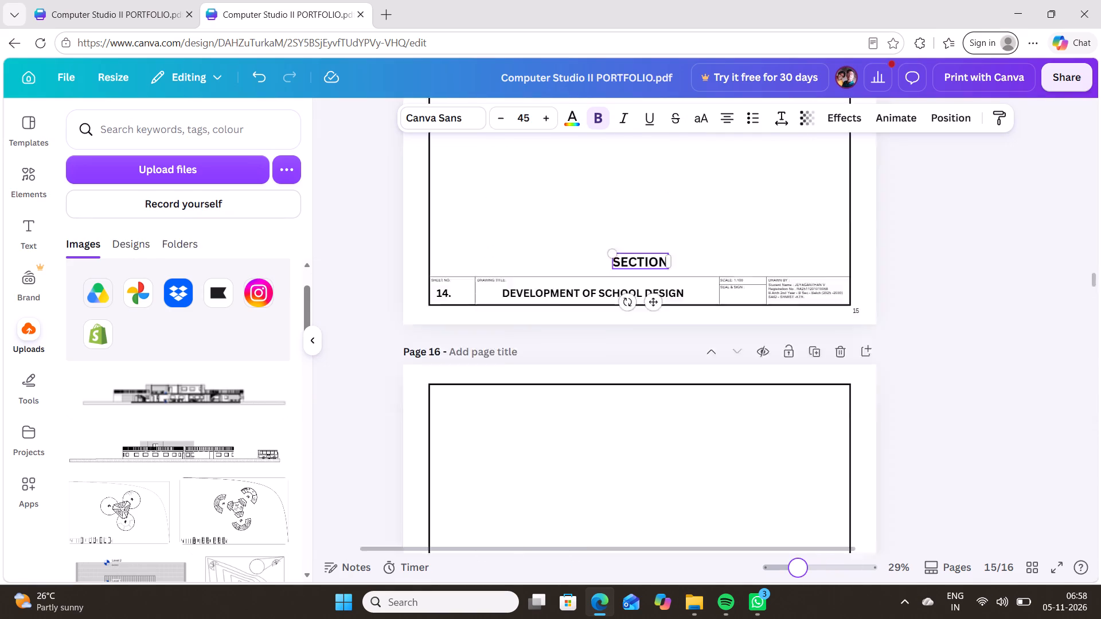
drag(779, 571, 775, 571)
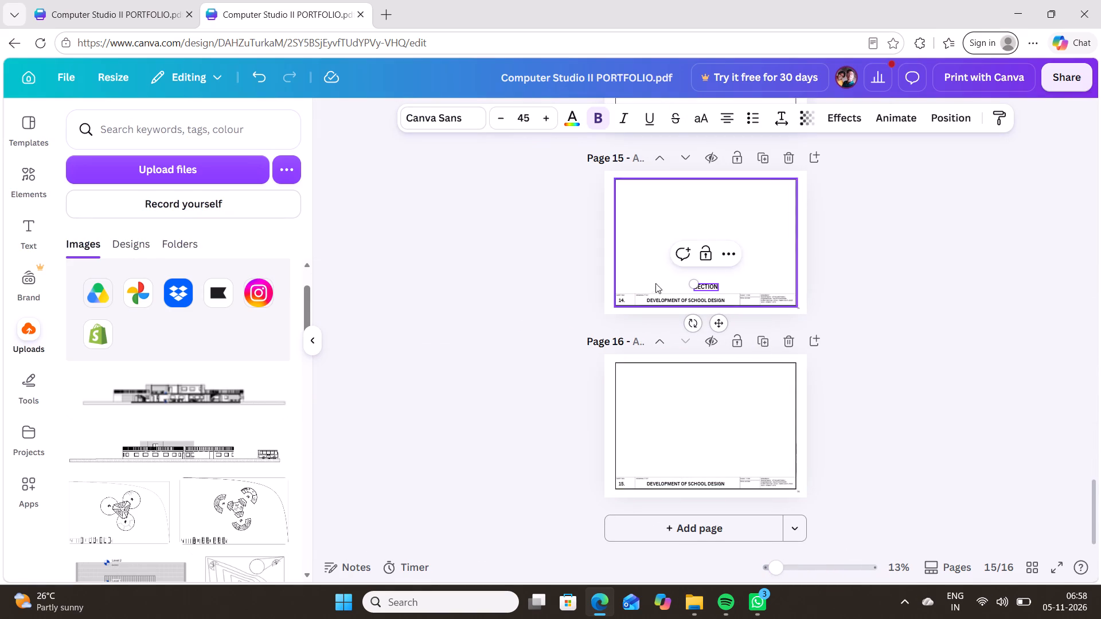
middle_drag(709, 289, 698, 420)
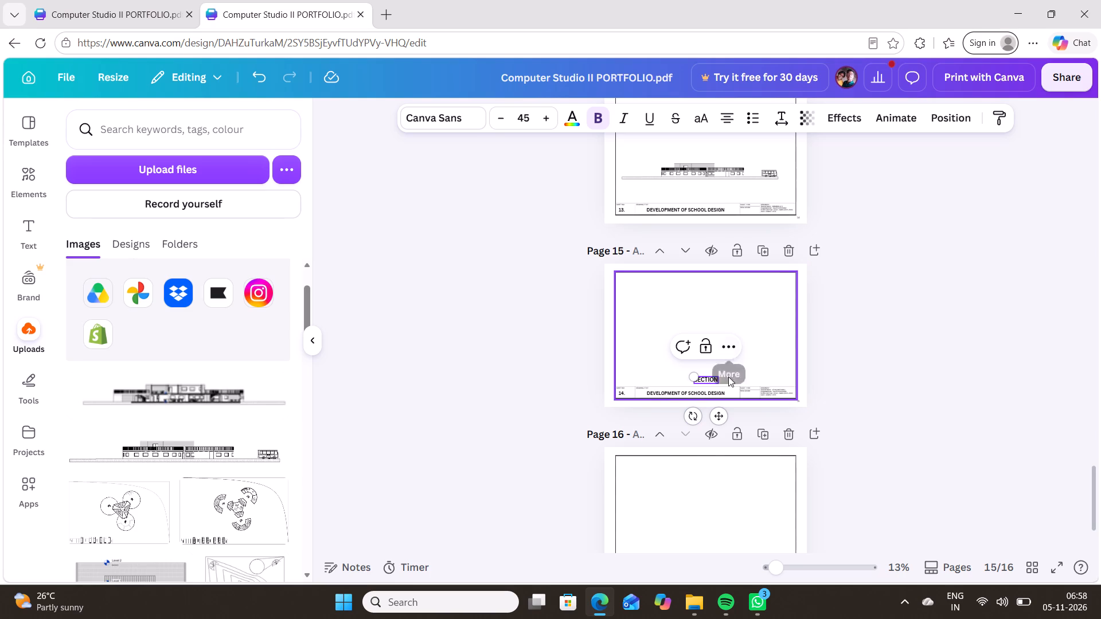
drag(710, 382, 727, 346)
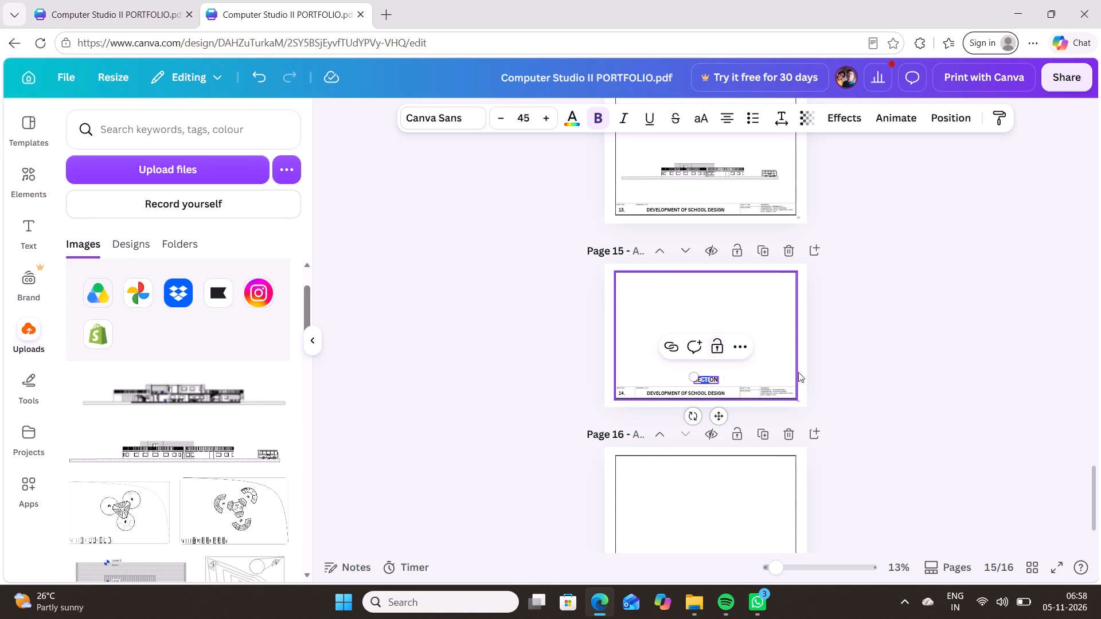
click(854, 371)
drag(714, 379, 715, 198)
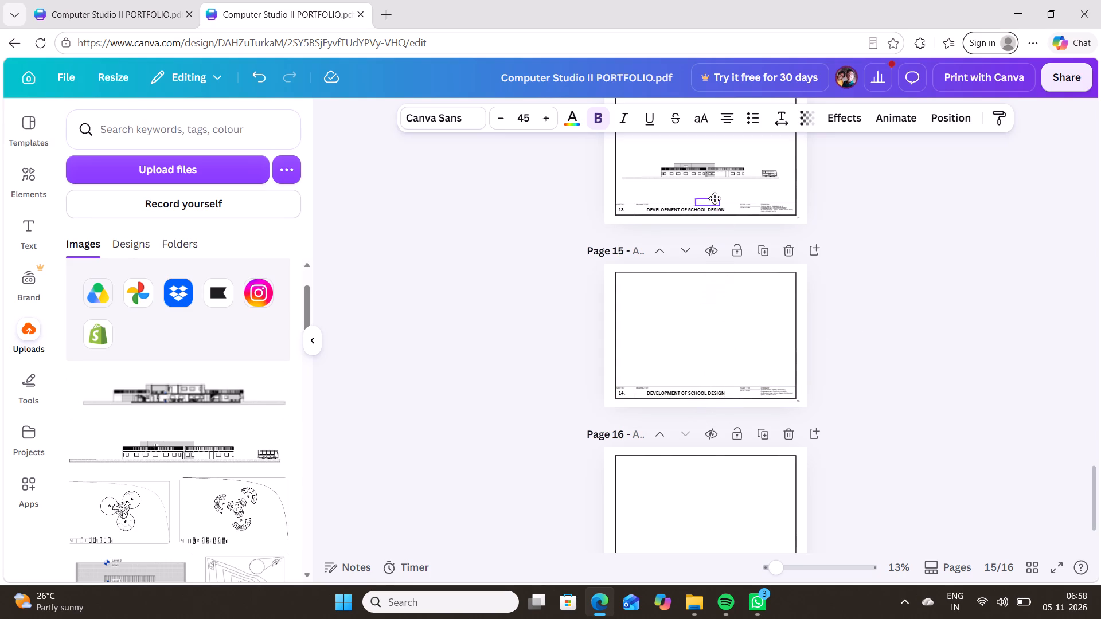
drag(715, 198, 713, 181)
drag(713, 181, 719, 158)
Position the SECTION label directly beneath the upper building drawing on page 14.
middle_drag(721, 163, 728, 278)
scroll(728, 278, up, 1)
middle_drag(710, 231, 713, 402)
scroll(690, 282, up, 1)
middle_drag(690, 283, 662, 521)
scroll(727, 353, up, 5)
scroll(723, 366, down, 3)
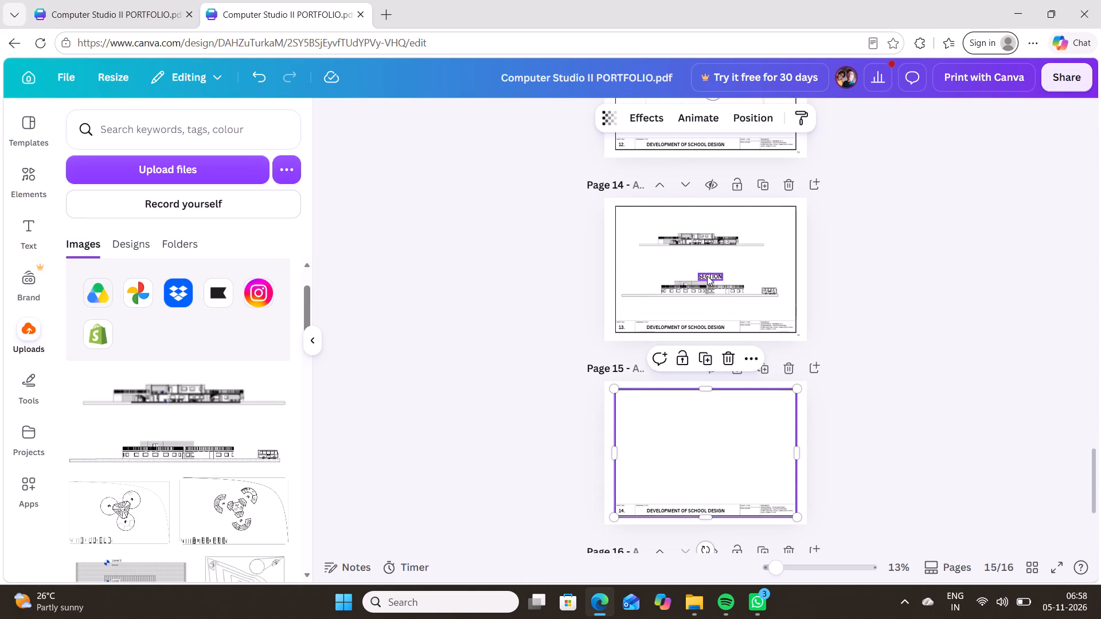
drag(706, 276, 695, 249)
click(682, 338)
click(575, 399)
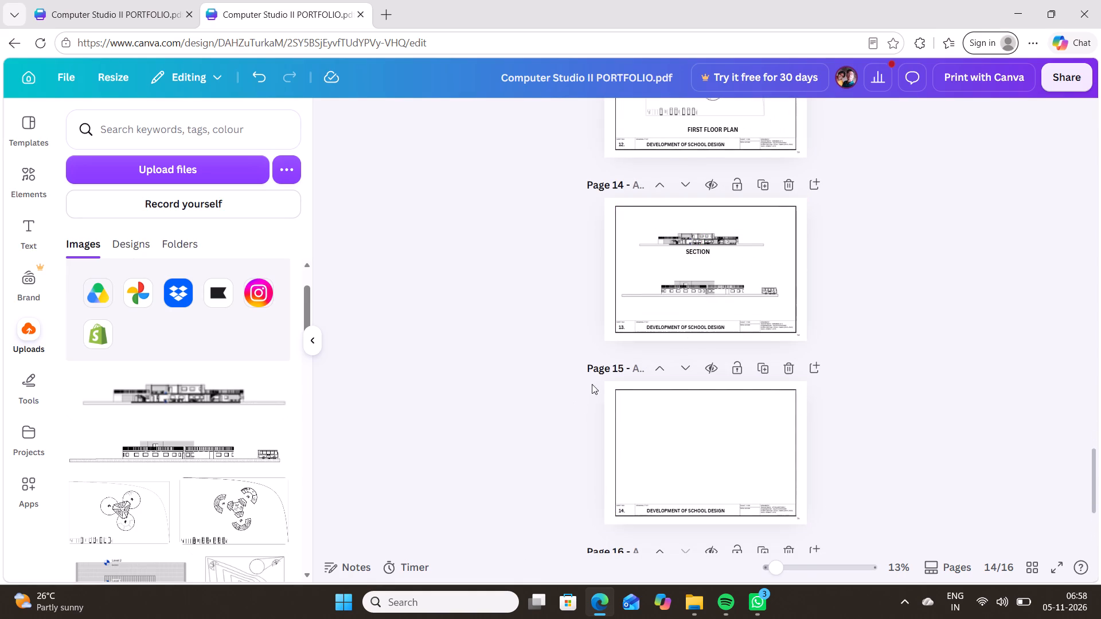
Duplicate page 14's SECTION label and place the copy beneath the lower building drawing.
drag(774, 570, 791, 573)
click(697, 214)
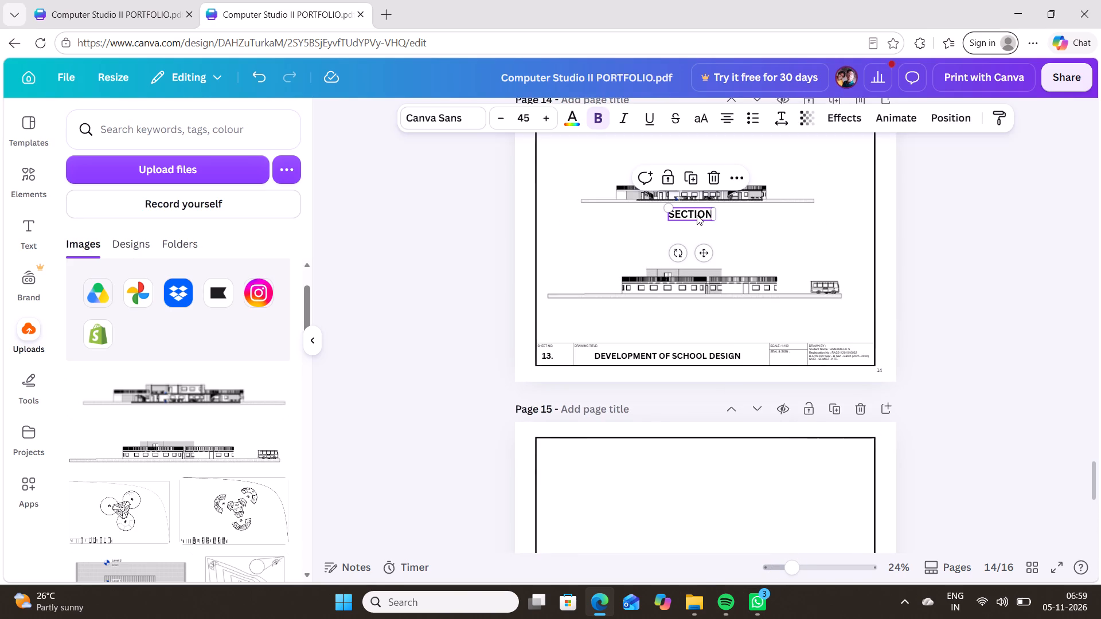
key(ctrl+x)
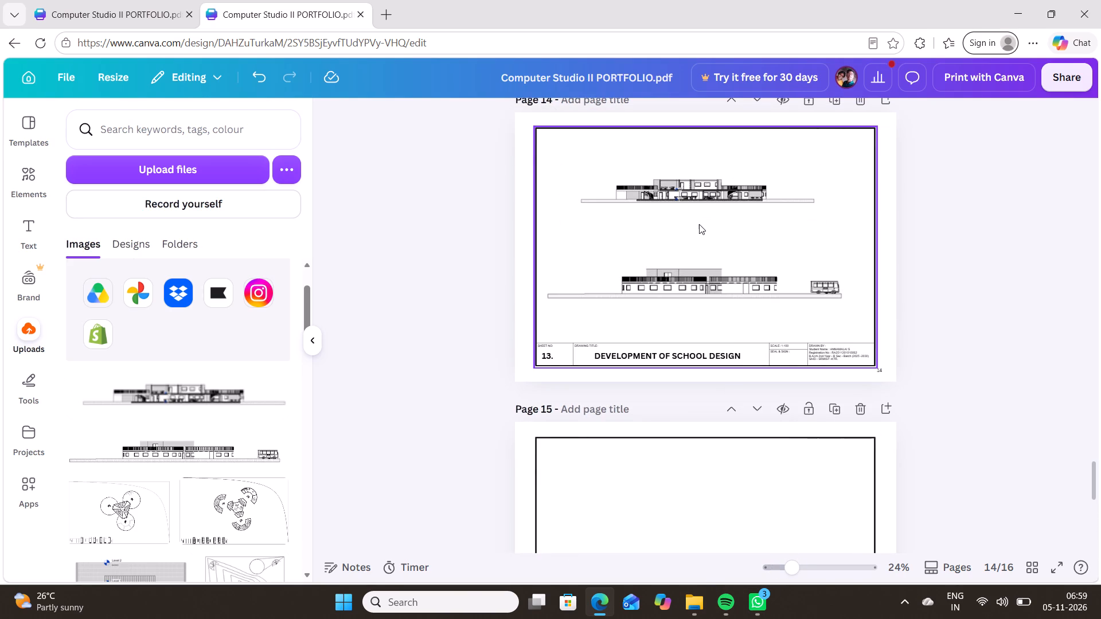
key(ctrl+v)
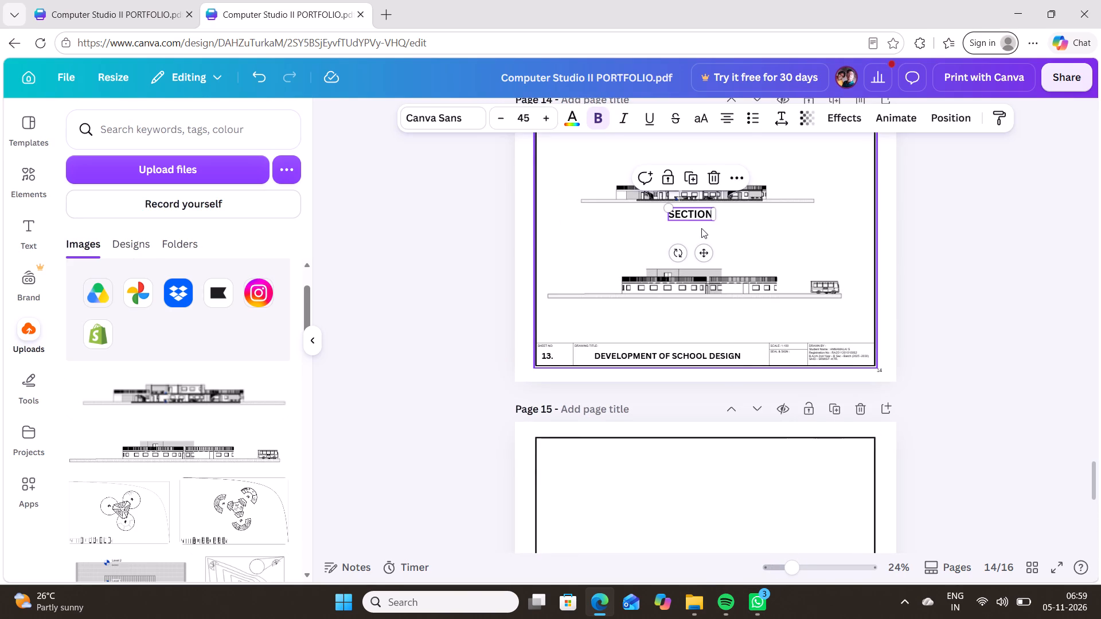
ctrl+click(701, 228)
key(ctrl+v)
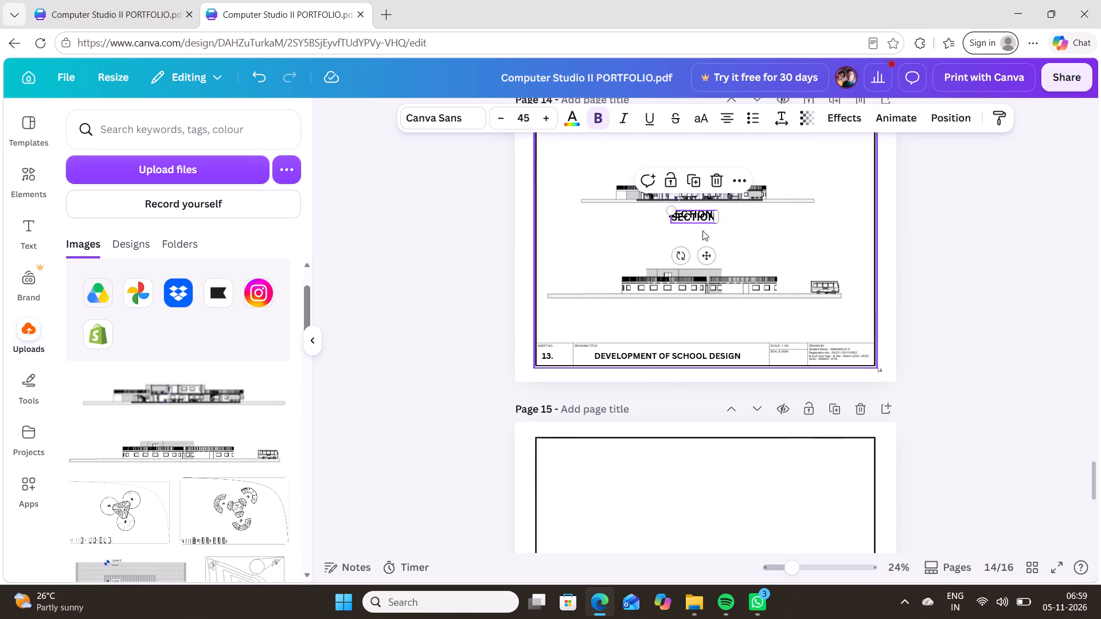
drag(704, 218, 692, 311)
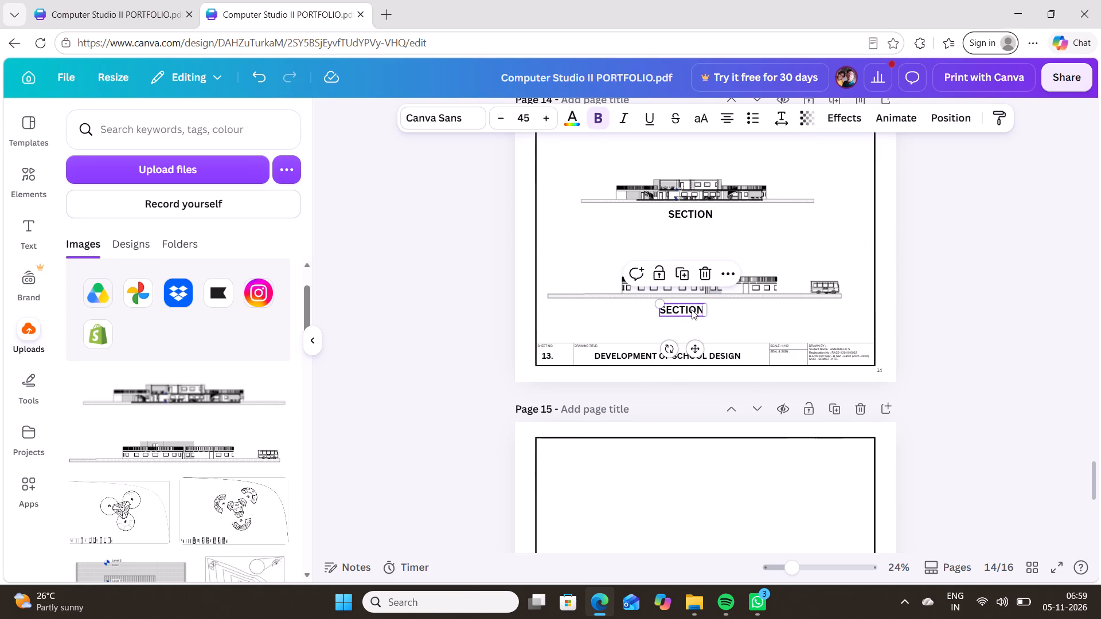
Change the text of the label under page 14's lower drawing to ELEVATION.
click(693, 307)
click(694, 310)
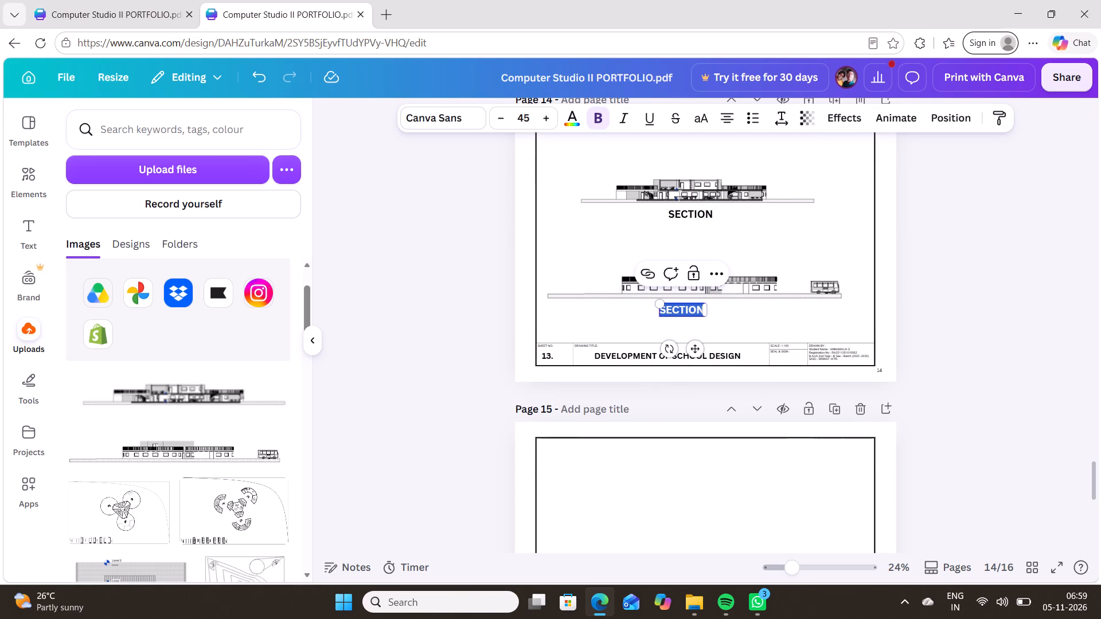
text(E;LE)
text(VATION)
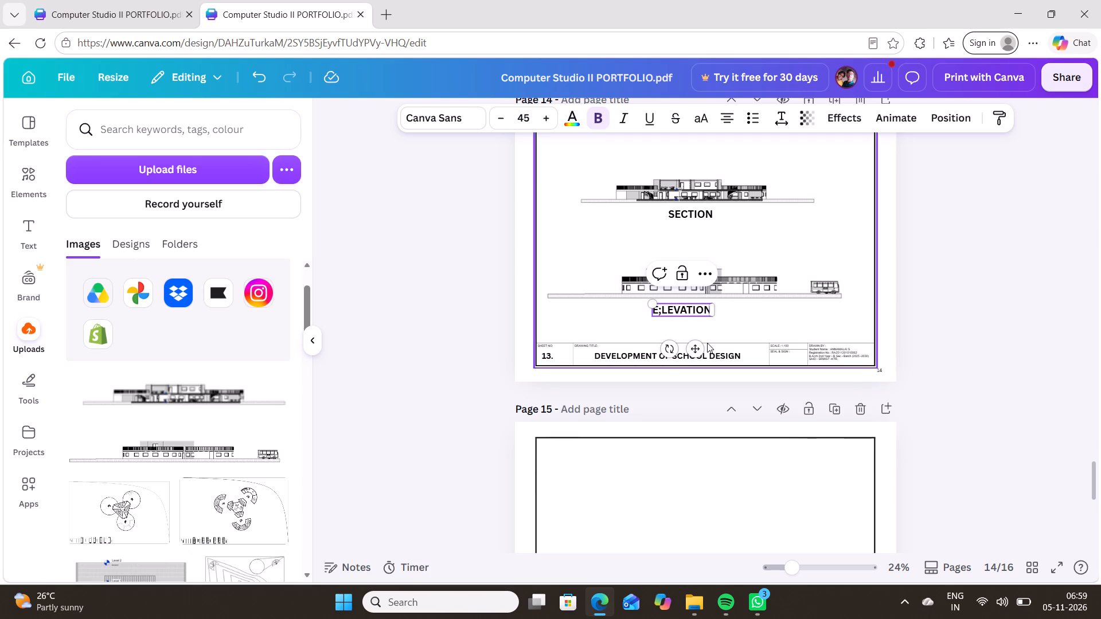
click(658, 310)
click(663, 309)
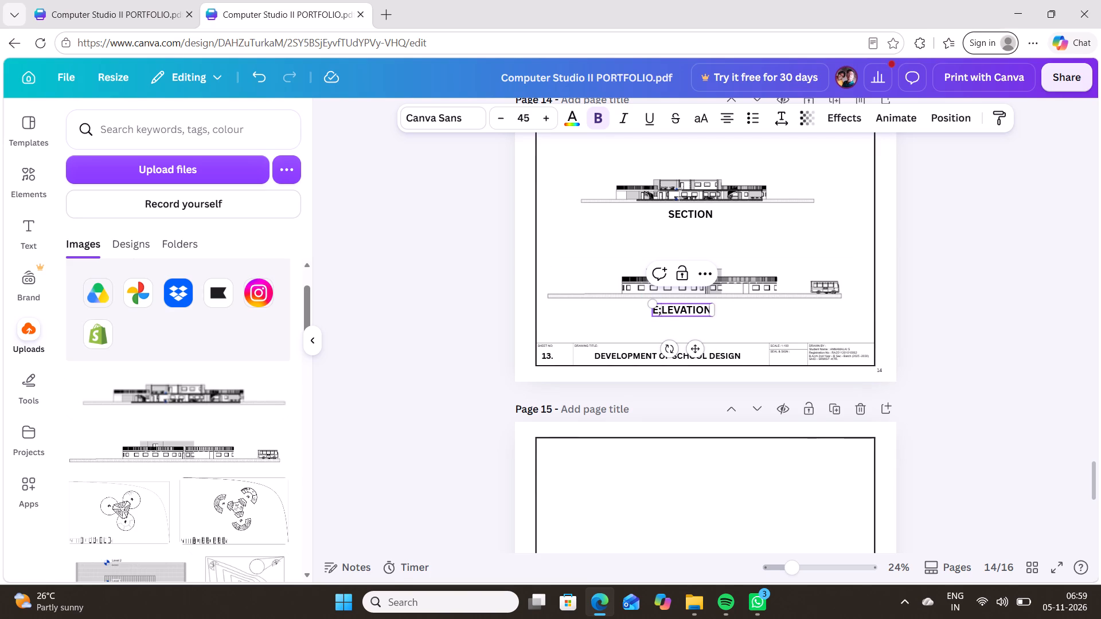
key(BackSpace)
click(1086, 303)
Shift the ELEVATION label slightly so it sits better beneath the lower drawing on page 14.
scroll(997, 220, down, 1)
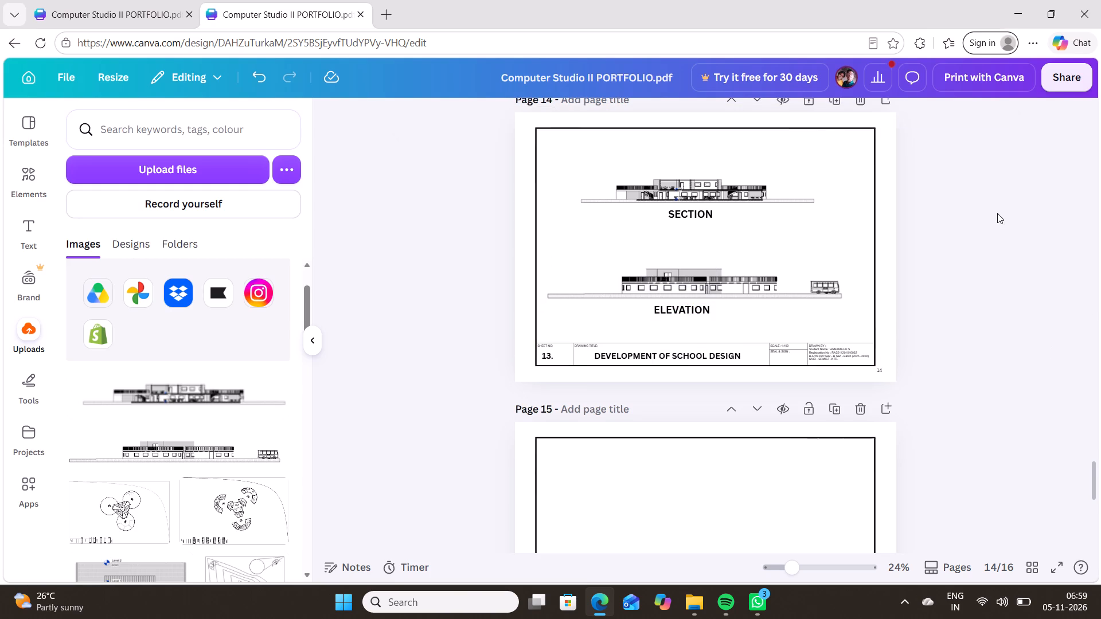
scroll(997, 213, down, 1)
drag(696, 171, 713, 172)
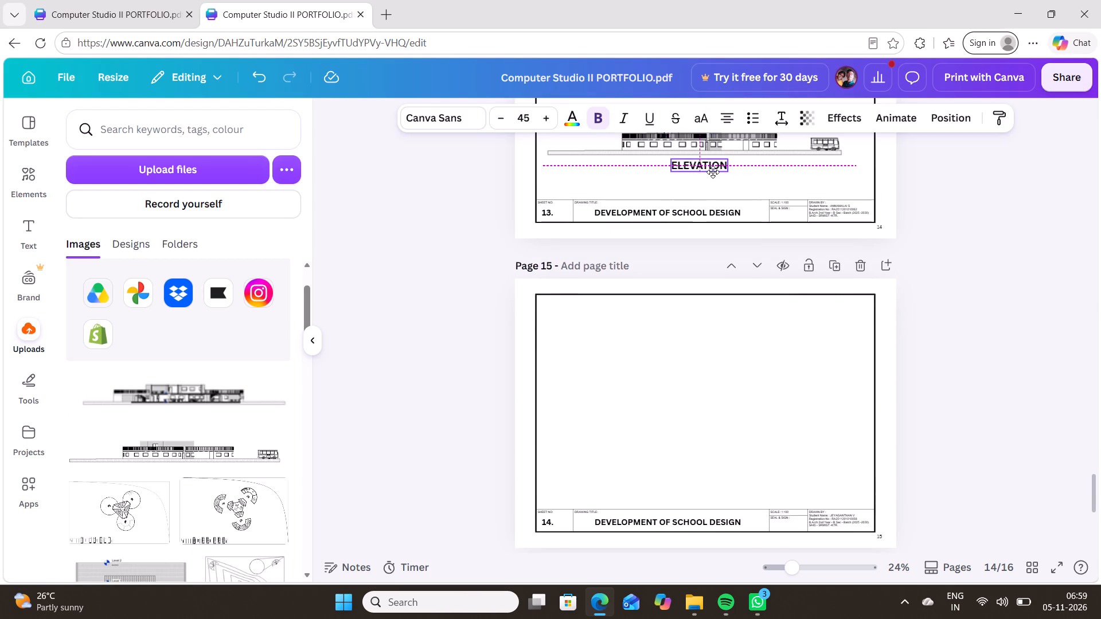
drag(713, 172, 702, 177)
Delete the empty page 16, sheet 15 of the school design set.
scroll(862, 318, up, 2)
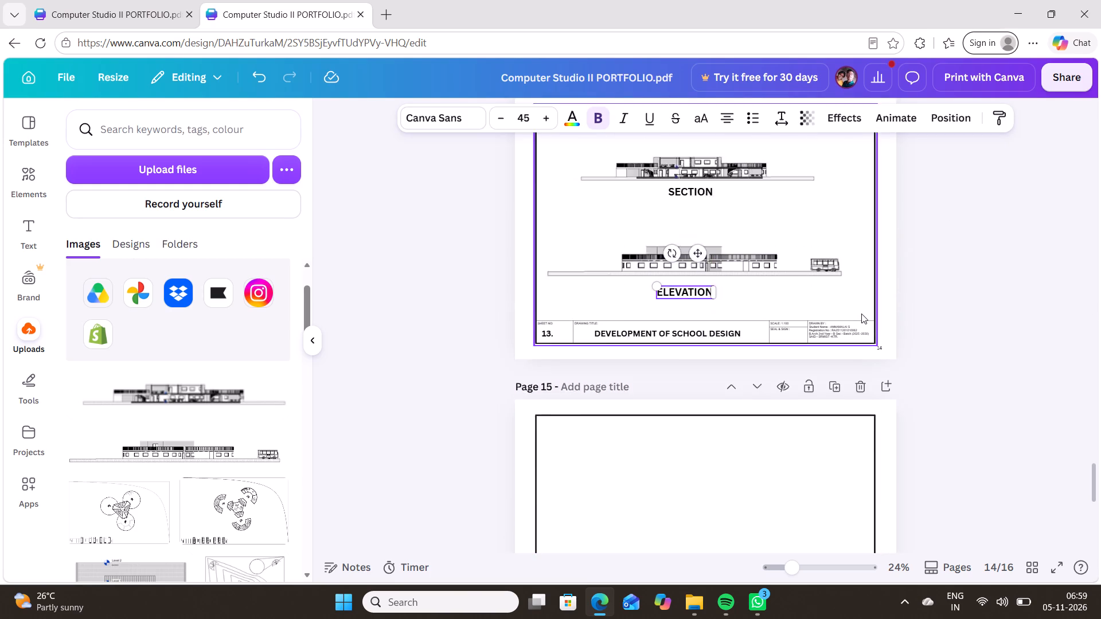
scroll(861, 312, up, 12)
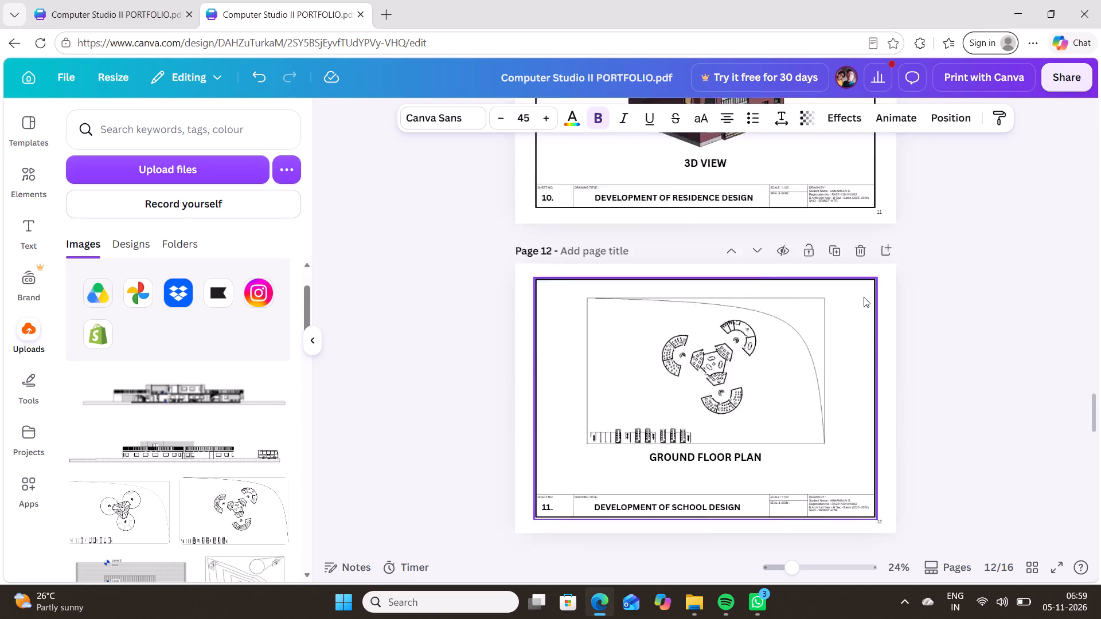
scroll(864, 297, up, 2)
scroll(864, 297, down, 19)
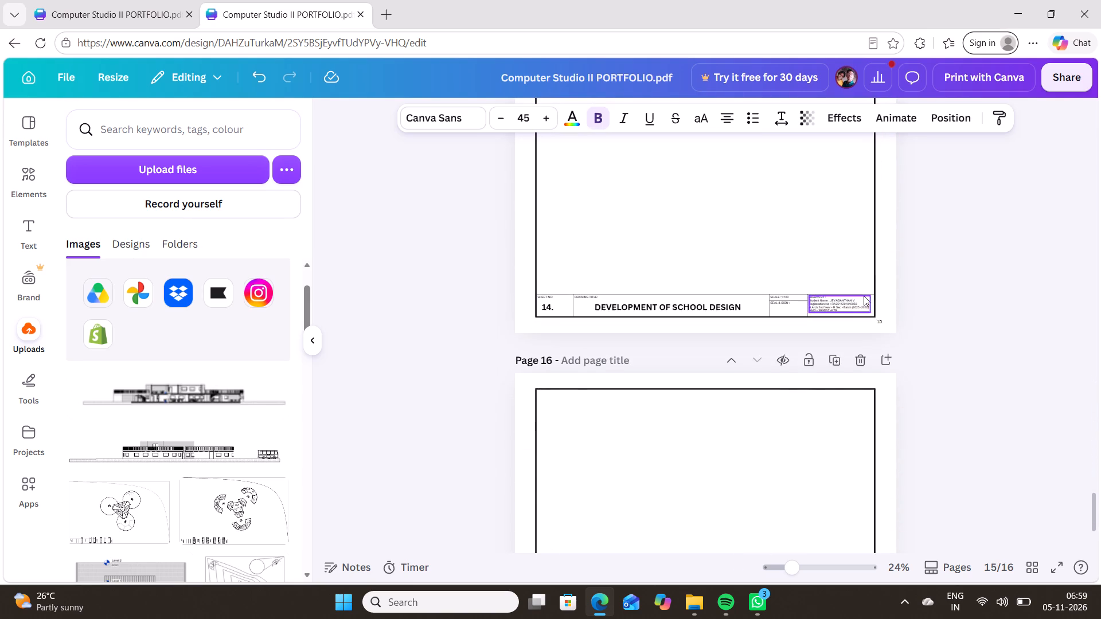
scroll(743, 311, down, 3)
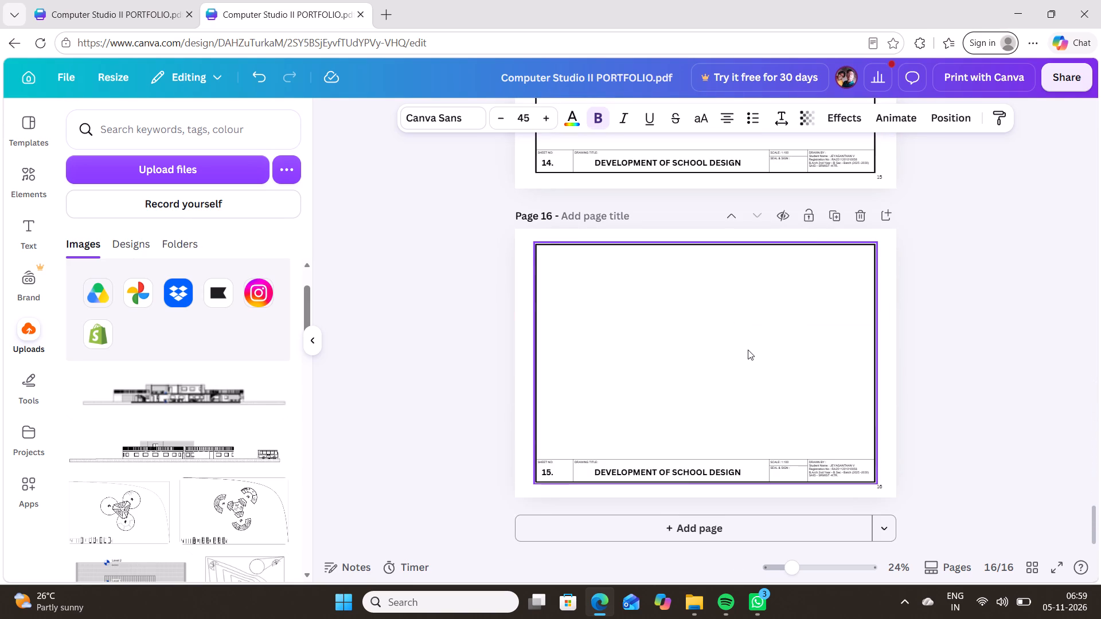
scroll(748, 350, up, 7)
scroll(760, 322, down, 3)
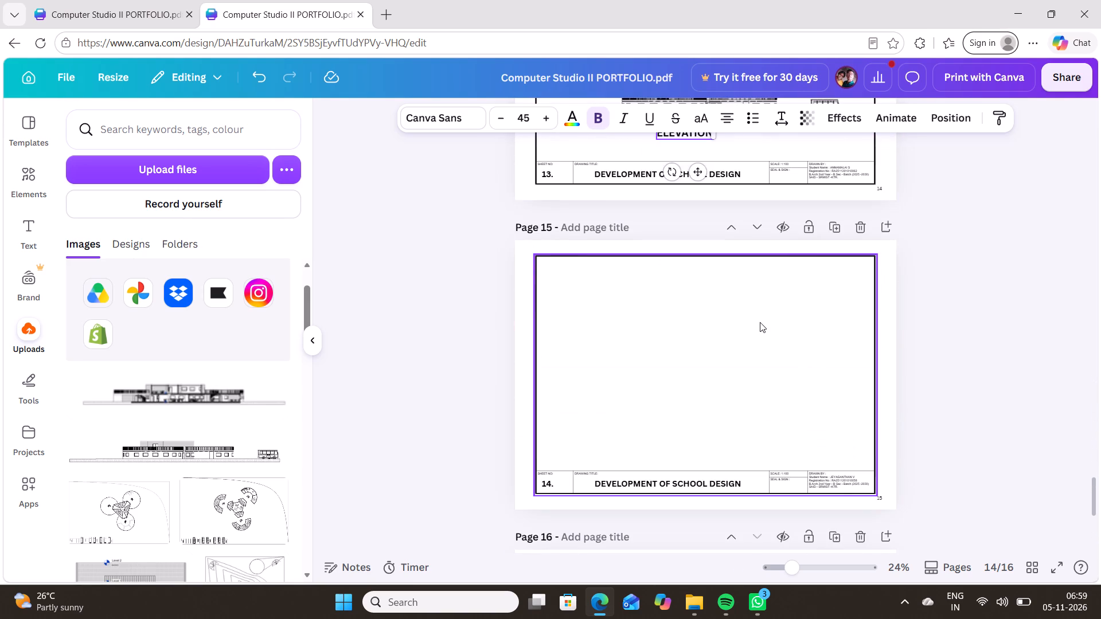
scroll(760, 322, down, 3)
scroll(808, 322, down, 3)
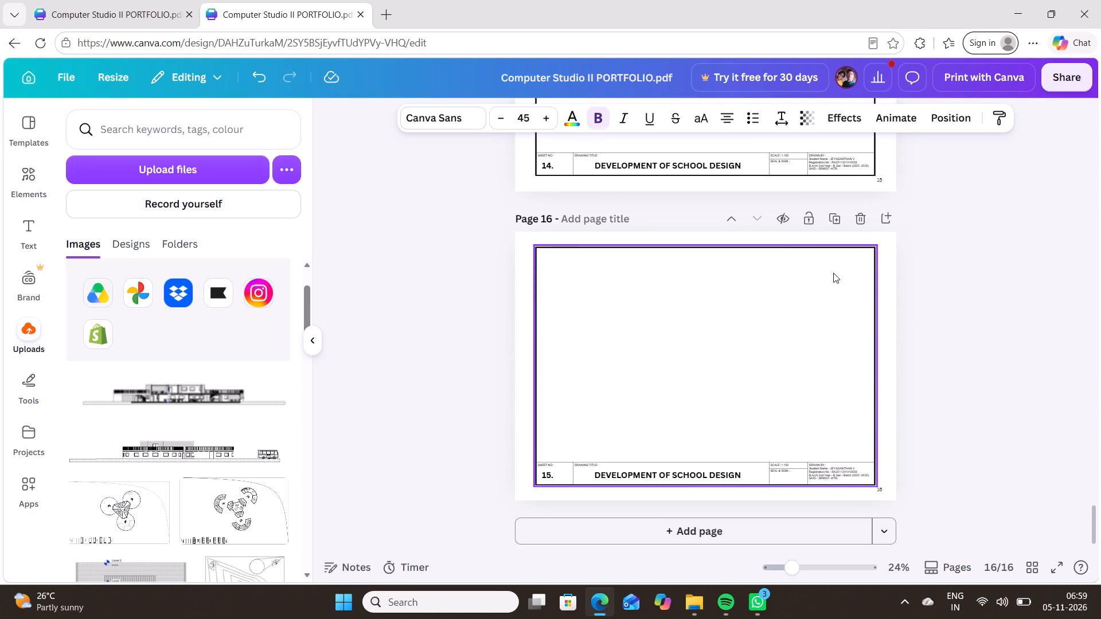
click(861, 216)
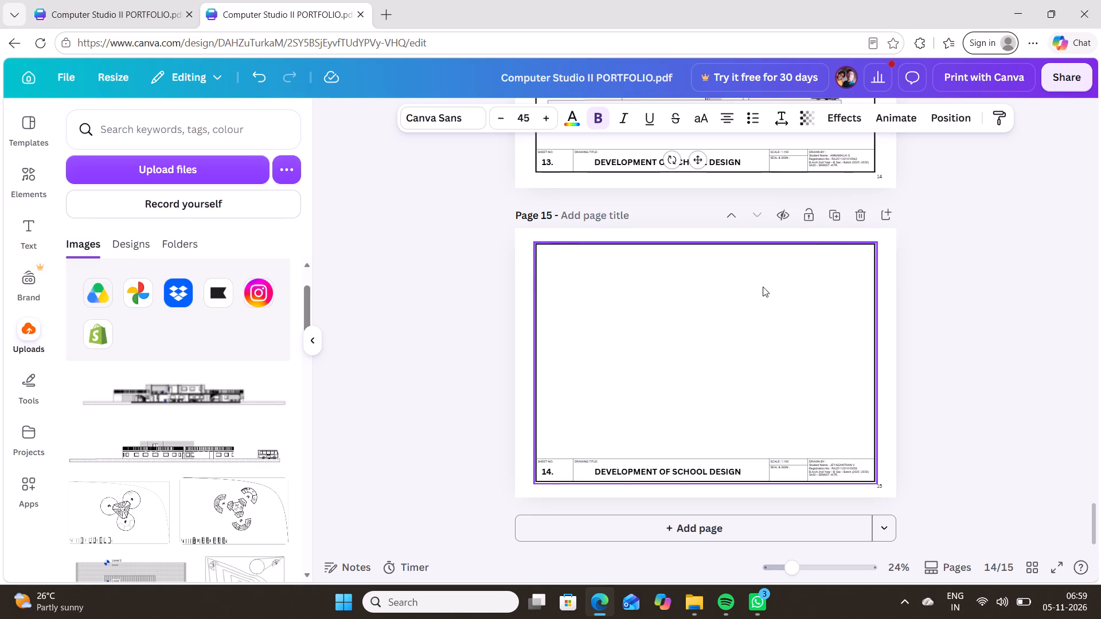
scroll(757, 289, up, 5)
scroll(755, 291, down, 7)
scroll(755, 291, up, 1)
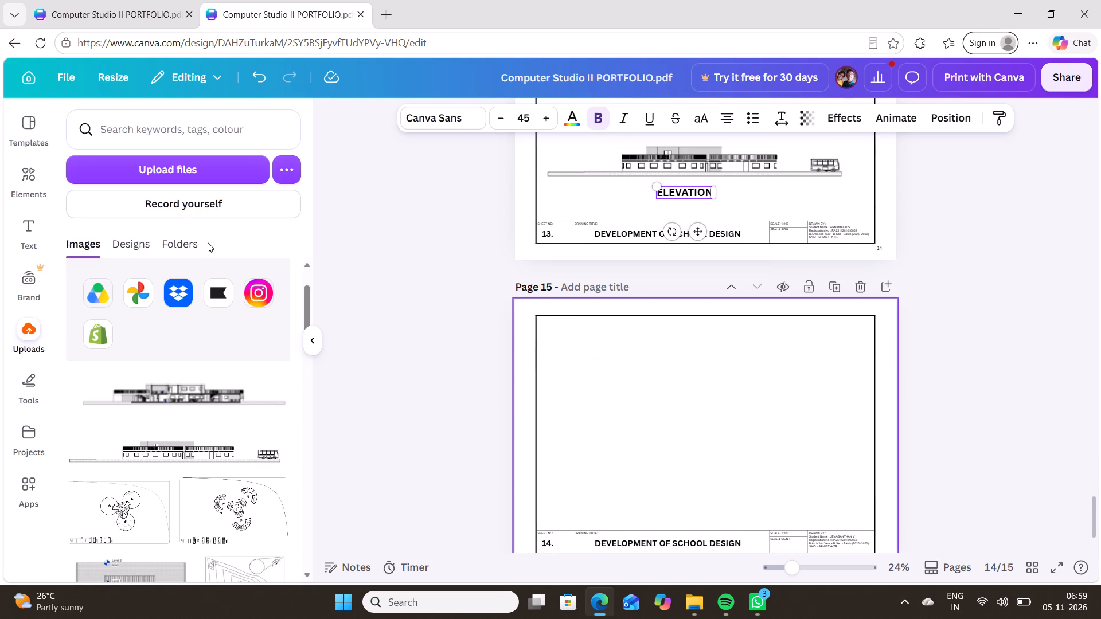
Delete the first eight pages of the portfolio, from the Levels marking sheet through the site contours sheet.
scroll(552, 277, up, 6)
scroll(605, 230, up, 15)
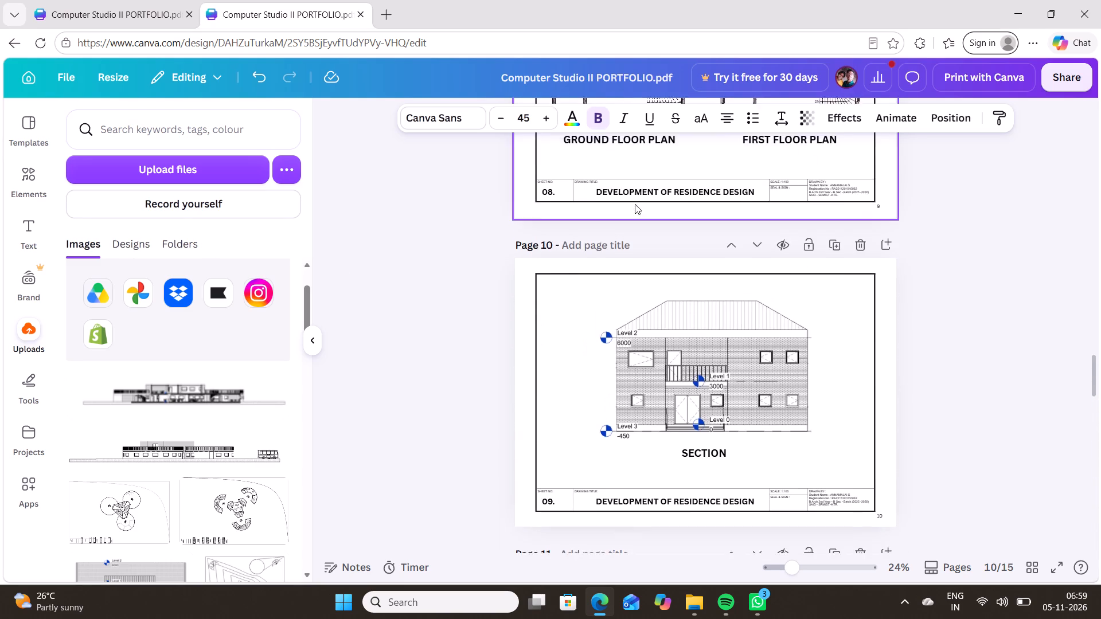
scroll(635, 204, up, 10)
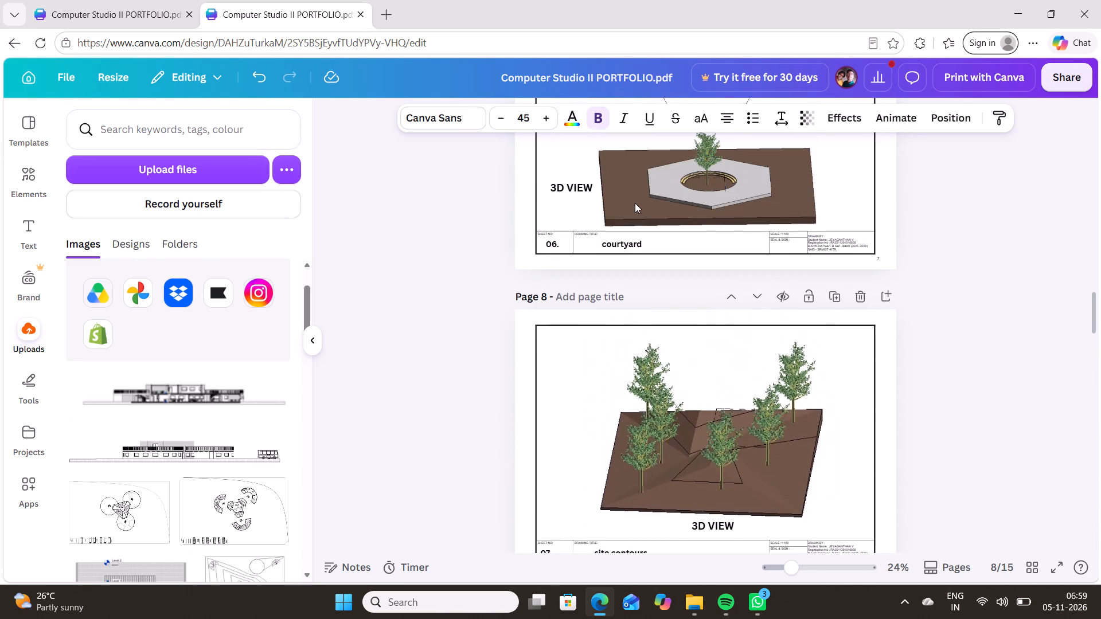
scroll(635, 203, up, 16)
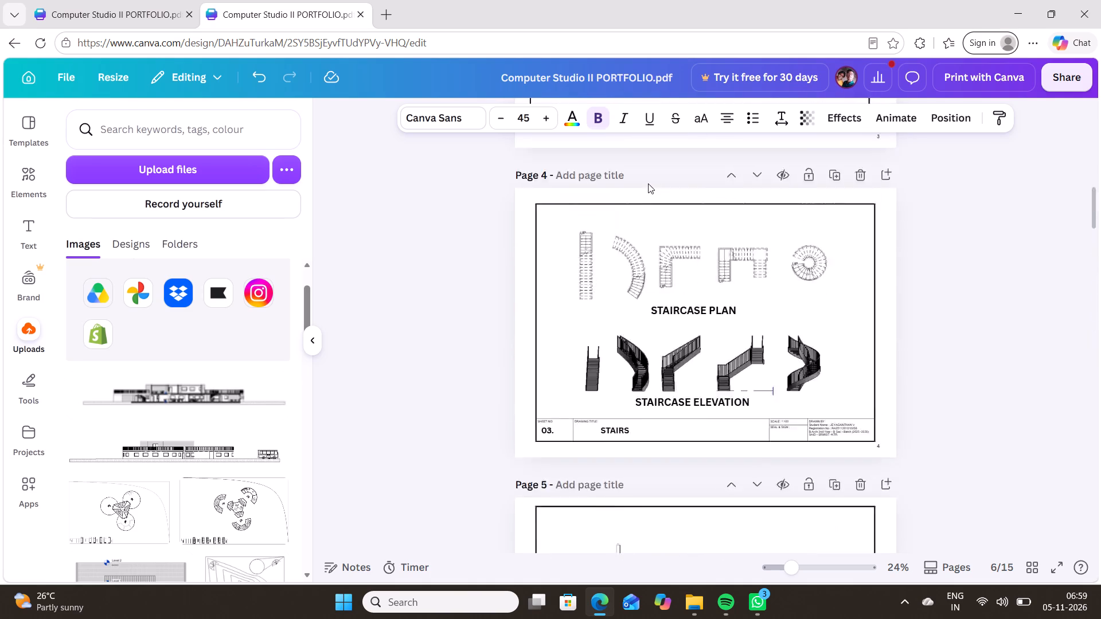
scroll(648, 183, up, 6)
scroll(651, 183, down, 1)
scroll(651, 183, up, 15)
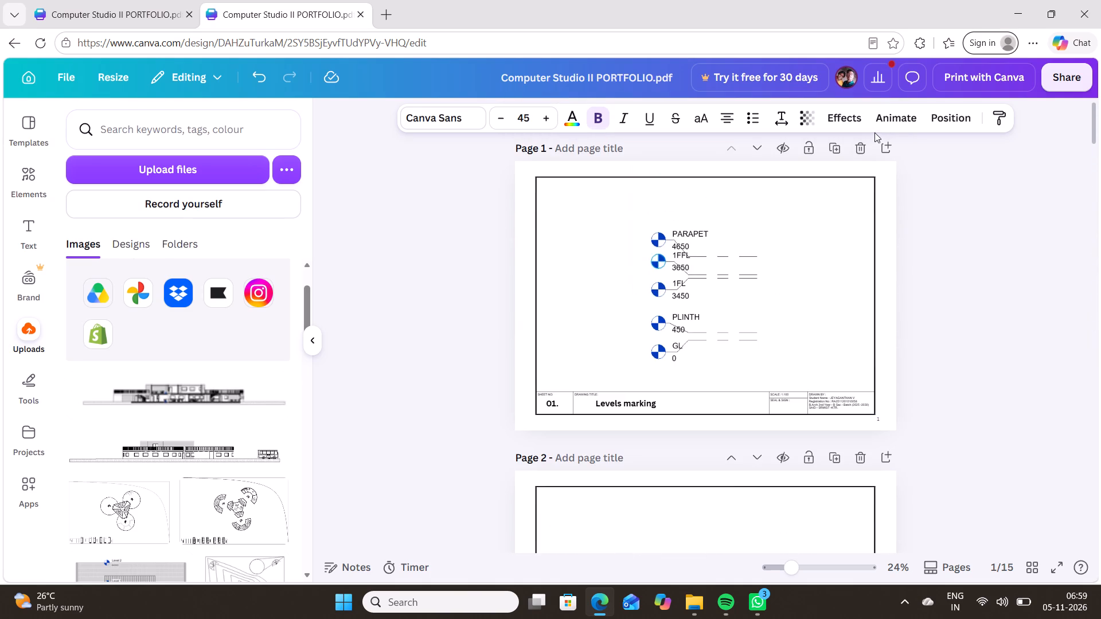
click(866, 143)
click(866, 143)
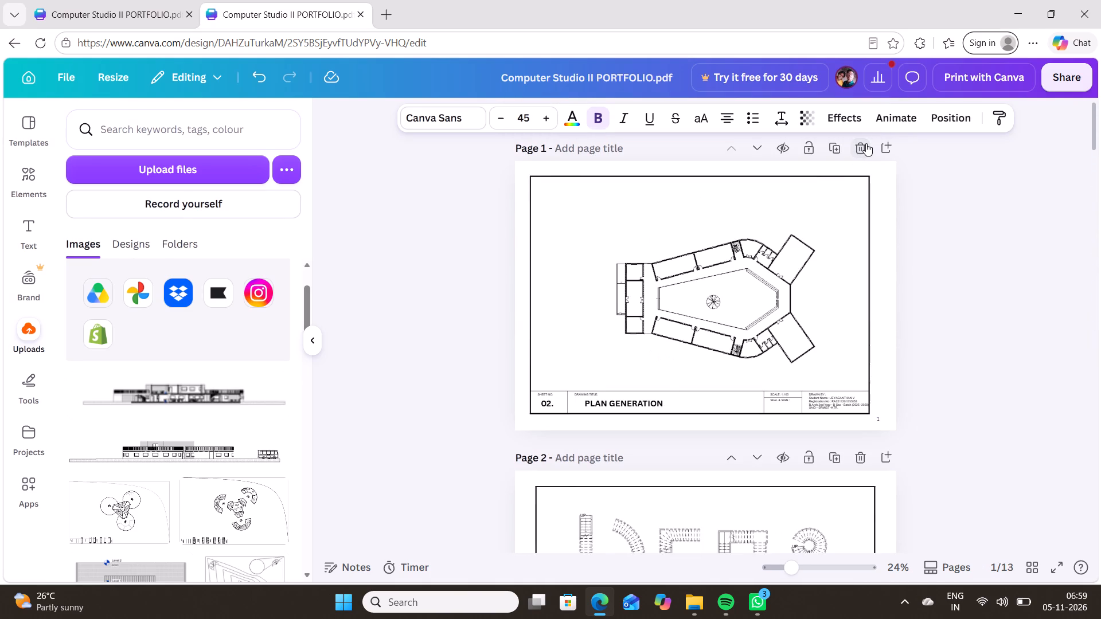
click(866, 143)
click(866, 143)
click(866, 143)
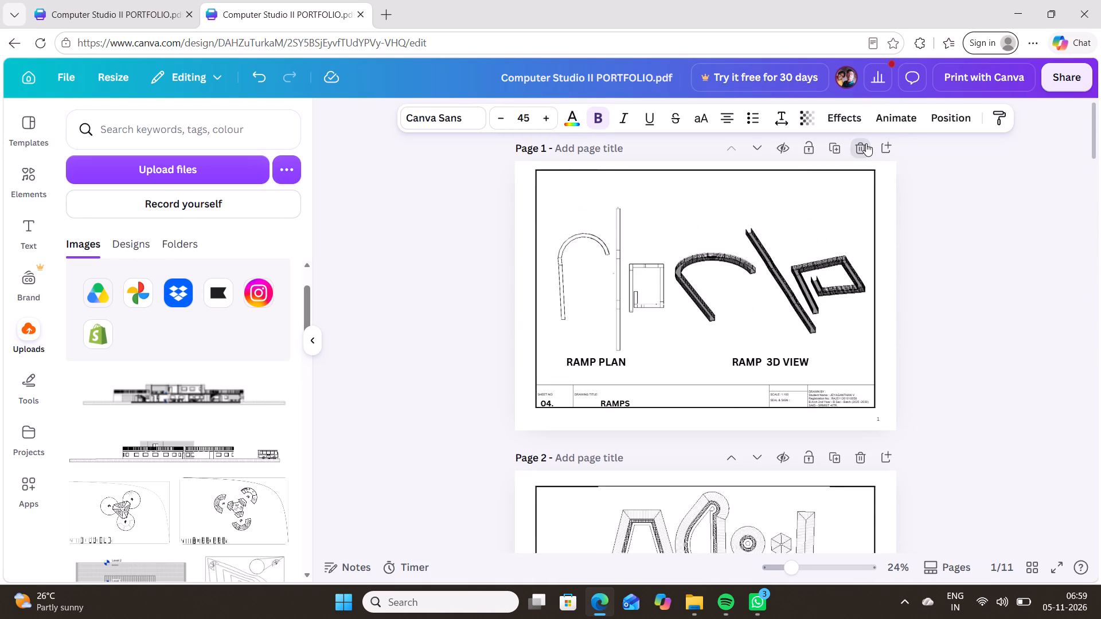
click(866, 143)
click(866, 143)
click(866, 143)
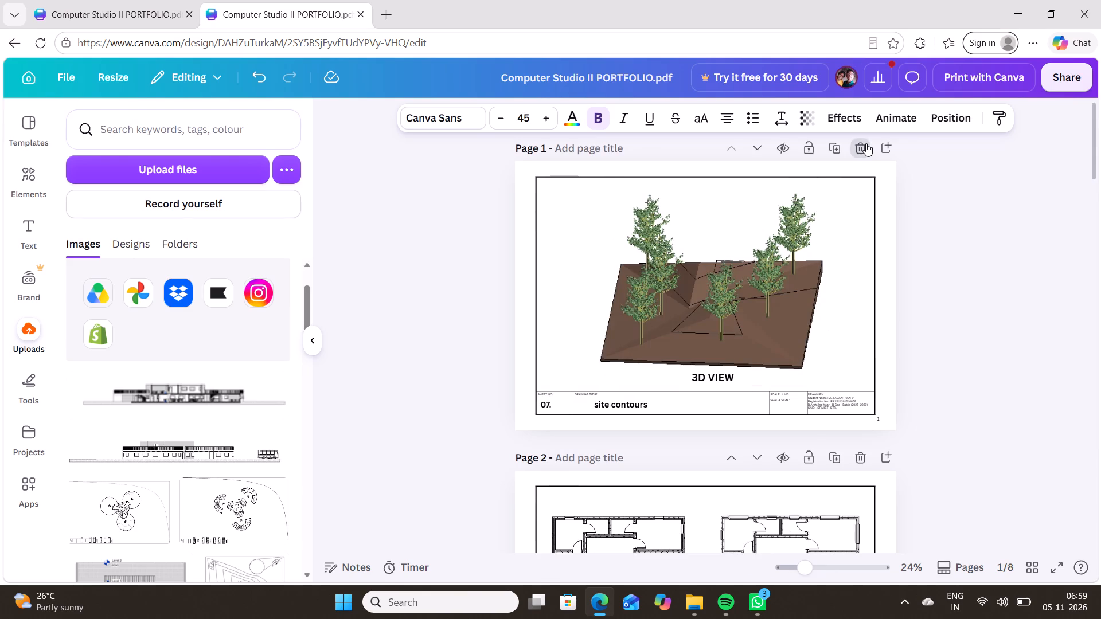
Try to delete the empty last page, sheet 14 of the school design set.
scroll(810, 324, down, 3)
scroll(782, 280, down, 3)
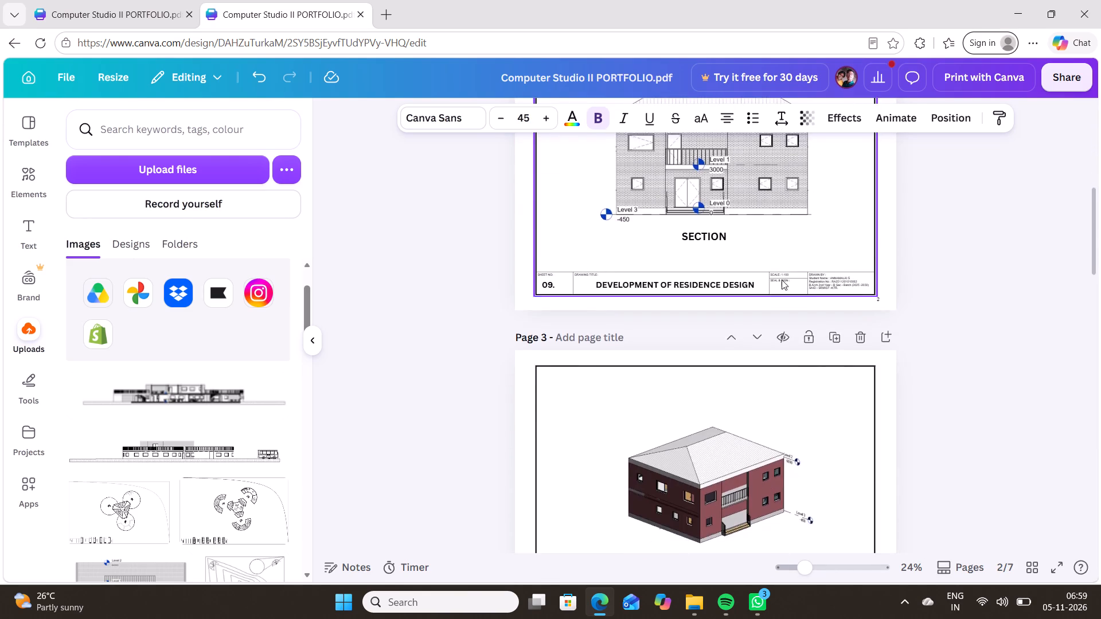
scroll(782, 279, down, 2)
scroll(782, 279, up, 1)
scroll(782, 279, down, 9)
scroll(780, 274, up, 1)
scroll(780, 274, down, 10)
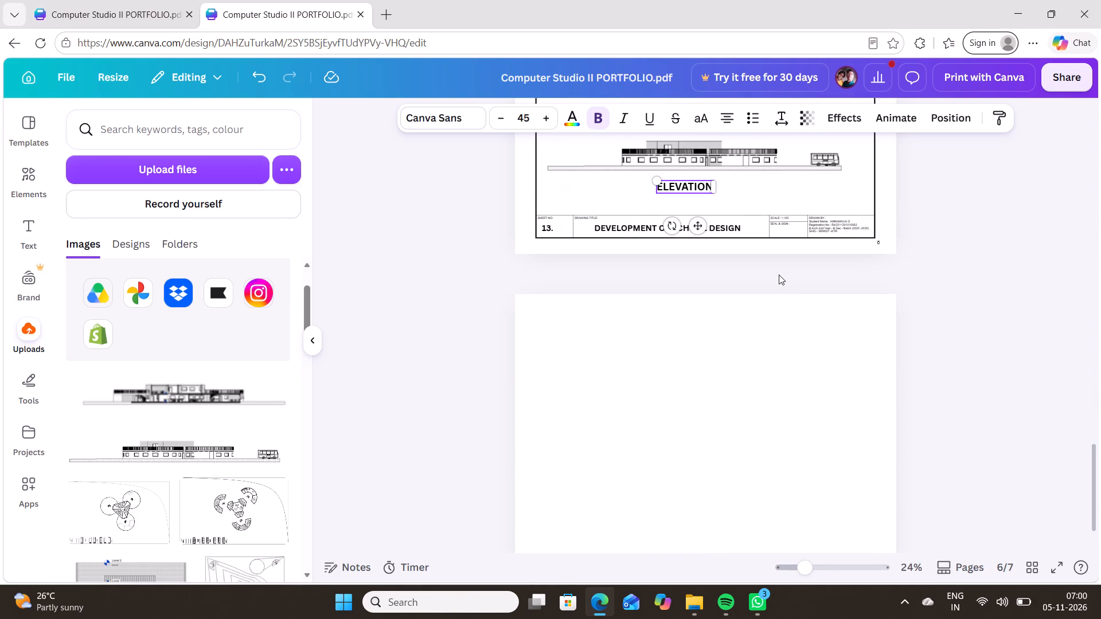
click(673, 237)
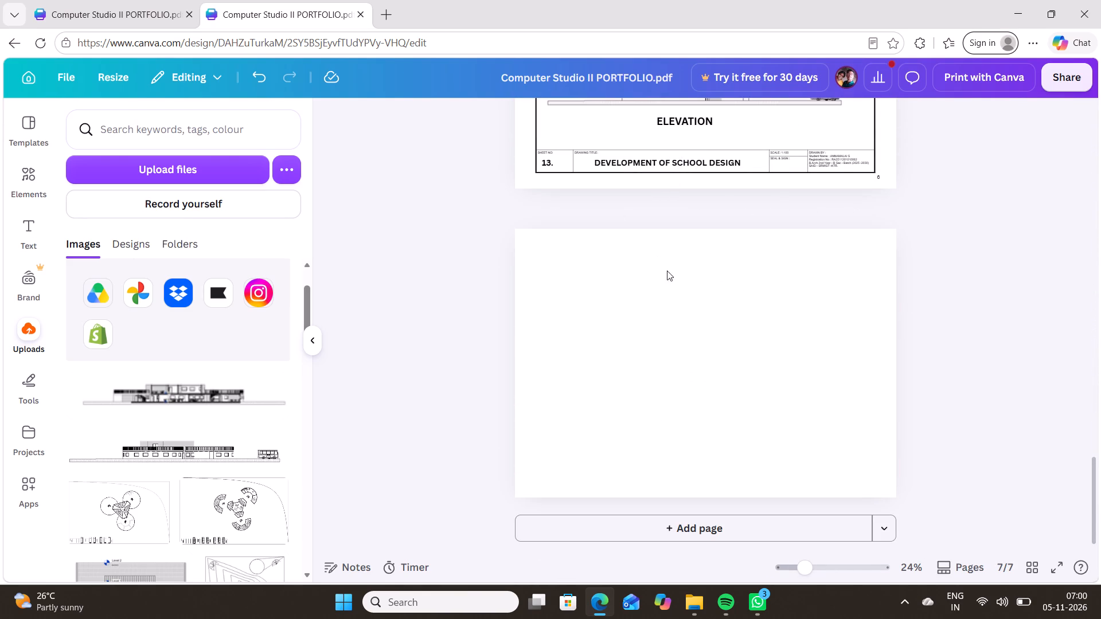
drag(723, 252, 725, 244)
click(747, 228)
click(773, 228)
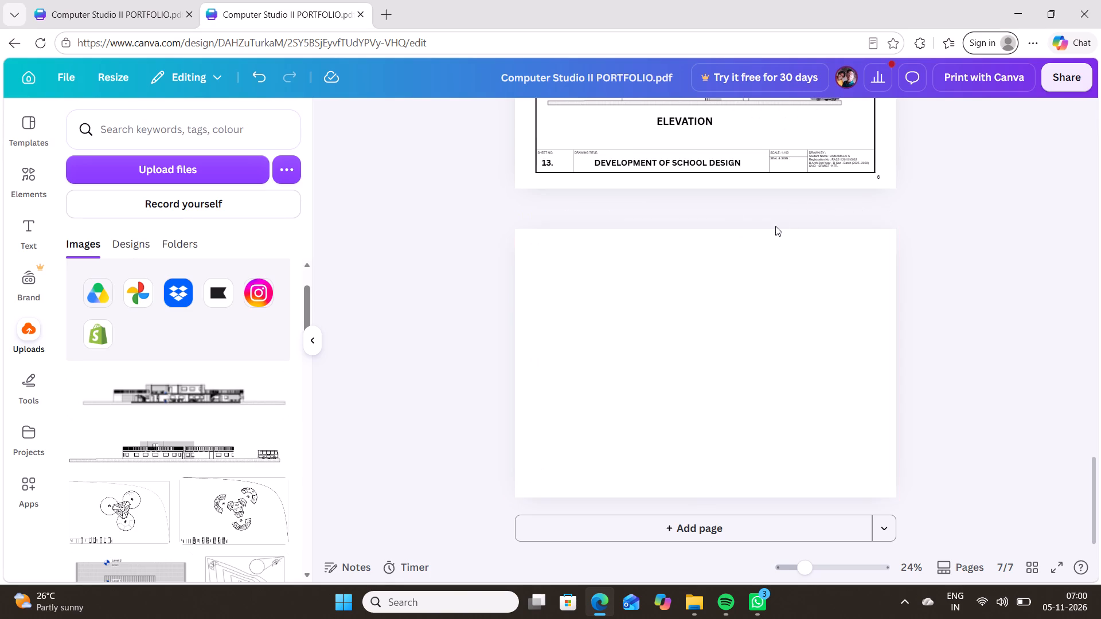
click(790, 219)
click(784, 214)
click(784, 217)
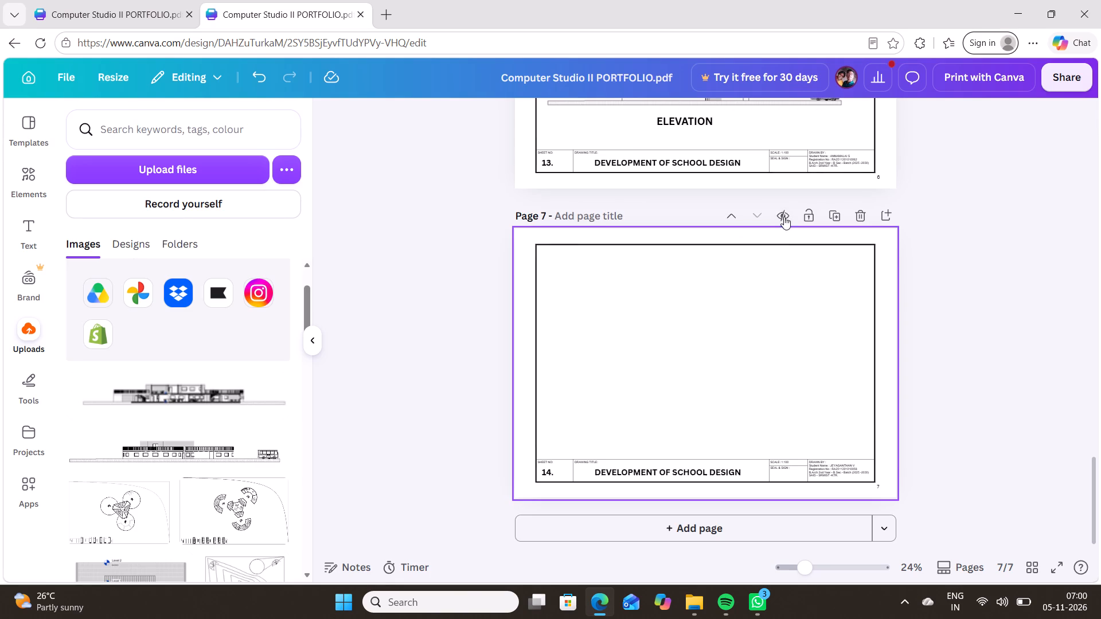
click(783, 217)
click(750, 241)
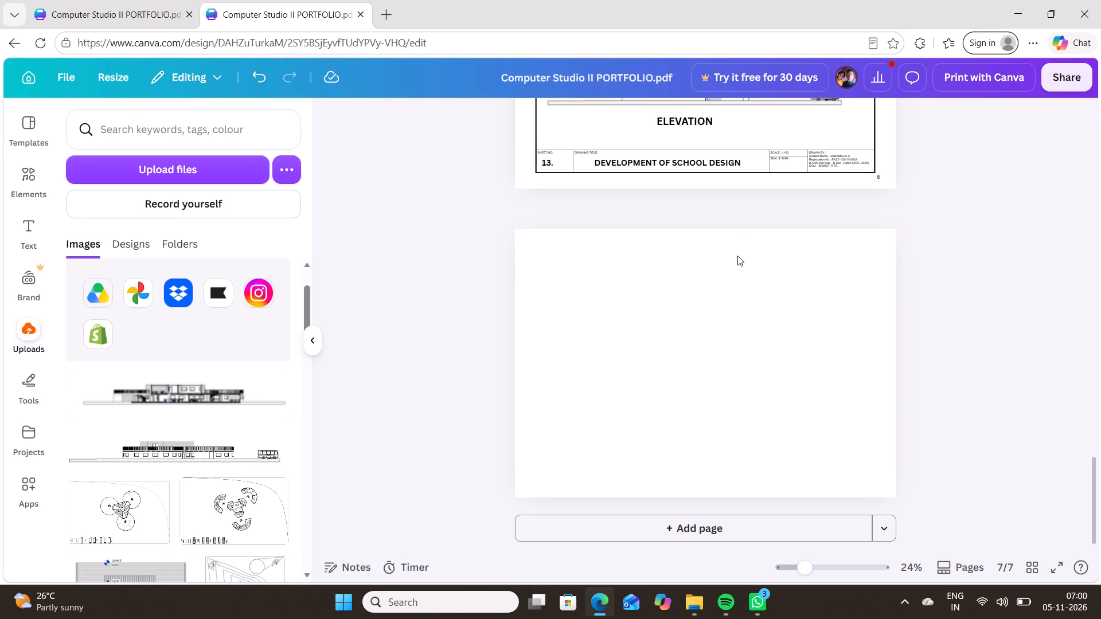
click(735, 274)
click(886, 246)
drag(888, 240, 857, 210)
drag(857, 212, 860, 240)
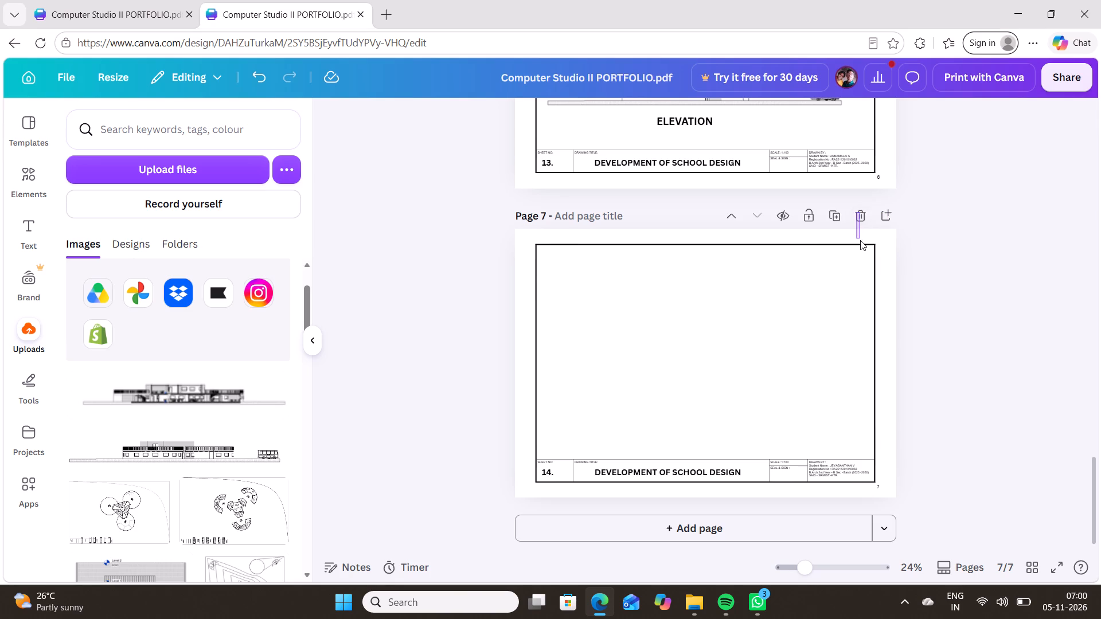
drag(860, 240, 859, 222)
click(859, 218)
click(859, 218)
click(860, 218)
Duplicate page 6, the school design sheet with the section and elevation drawings.
scroll(842, 205, up, 4)
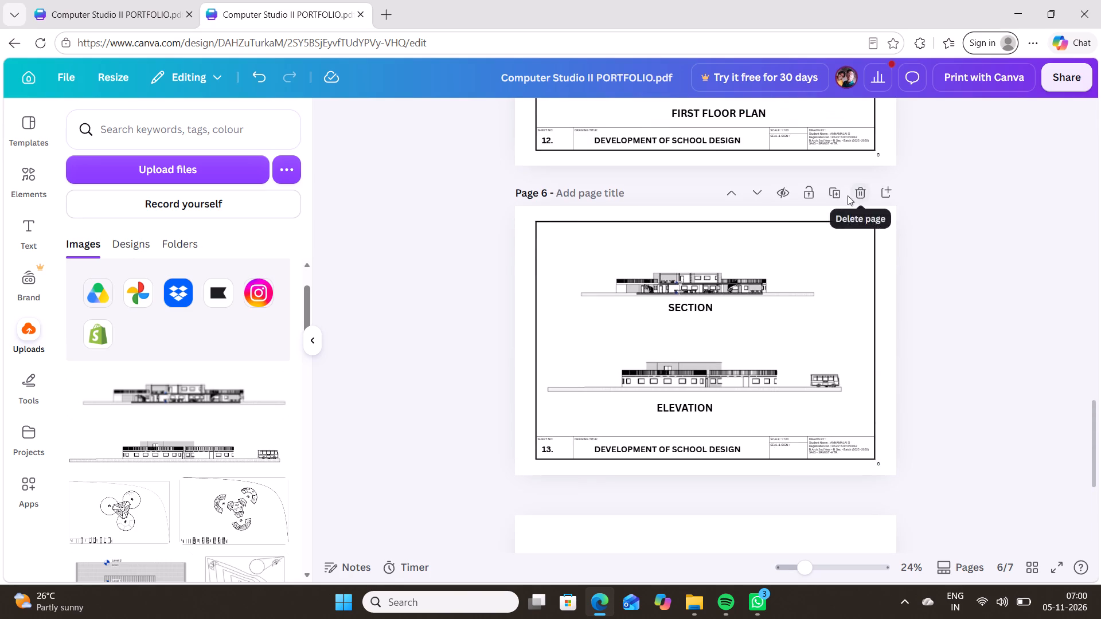
click(841, 196)
Delete the empty page 8, sheet 14 of the school design set.
scroll(789, 261, down, 5)
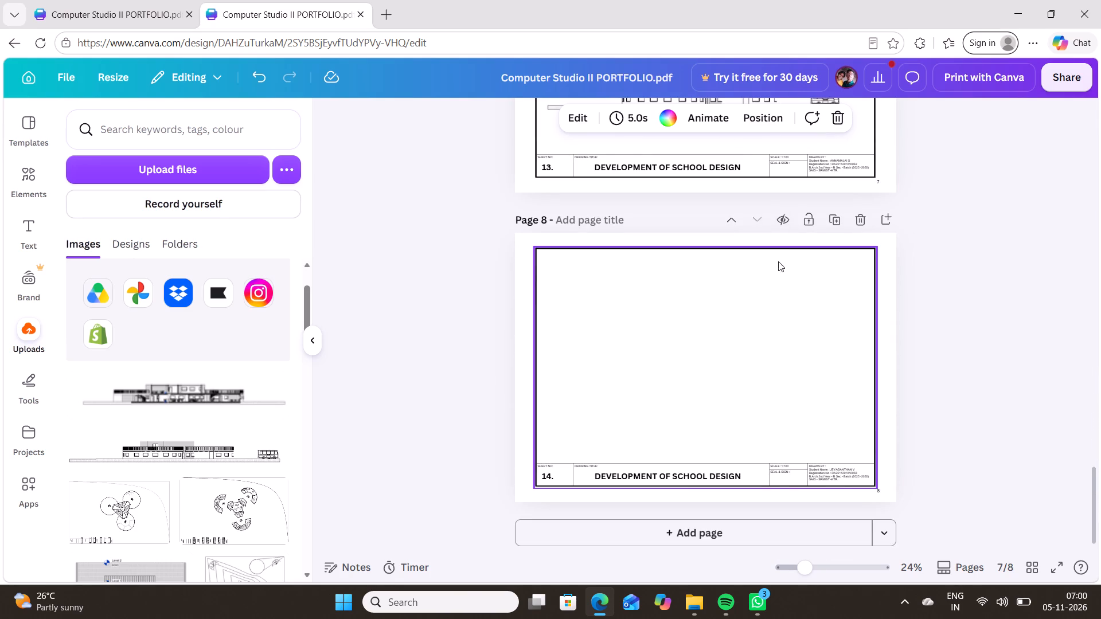
click(862, 215)
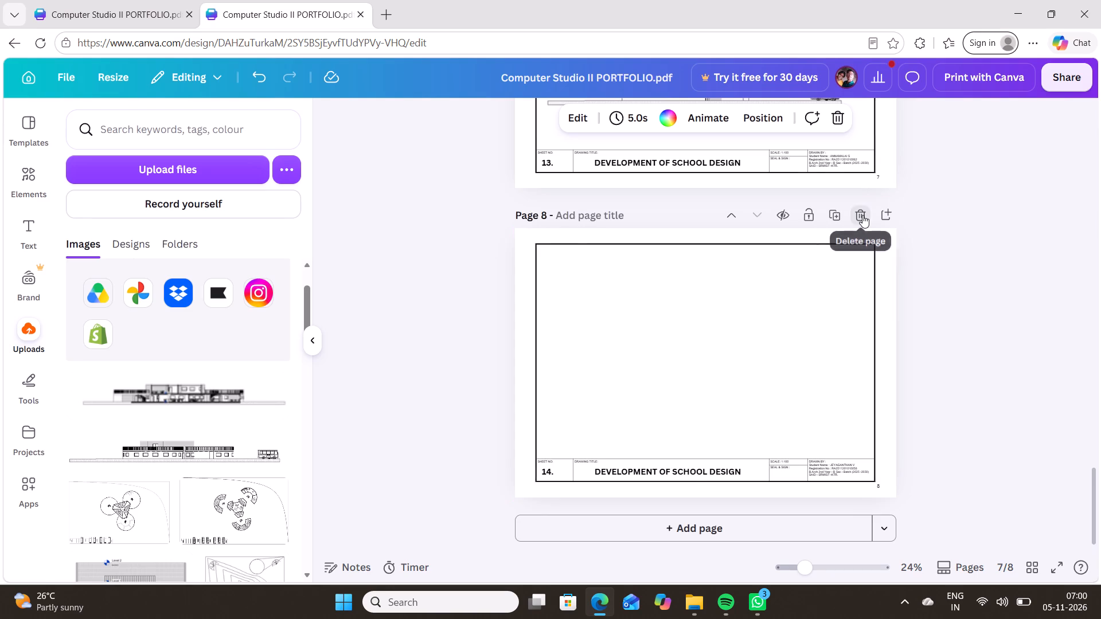
Remove the section drawing, its SECTION label and the elevation drawing from the duplicated sheet on page 7.
click(750, 328)
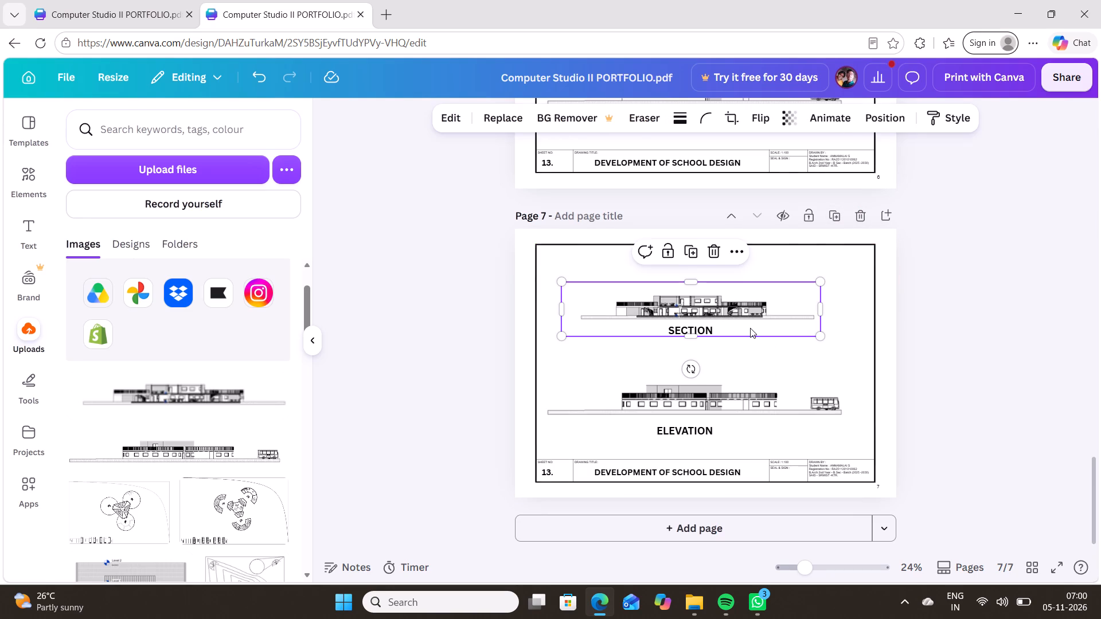
key(Delete)
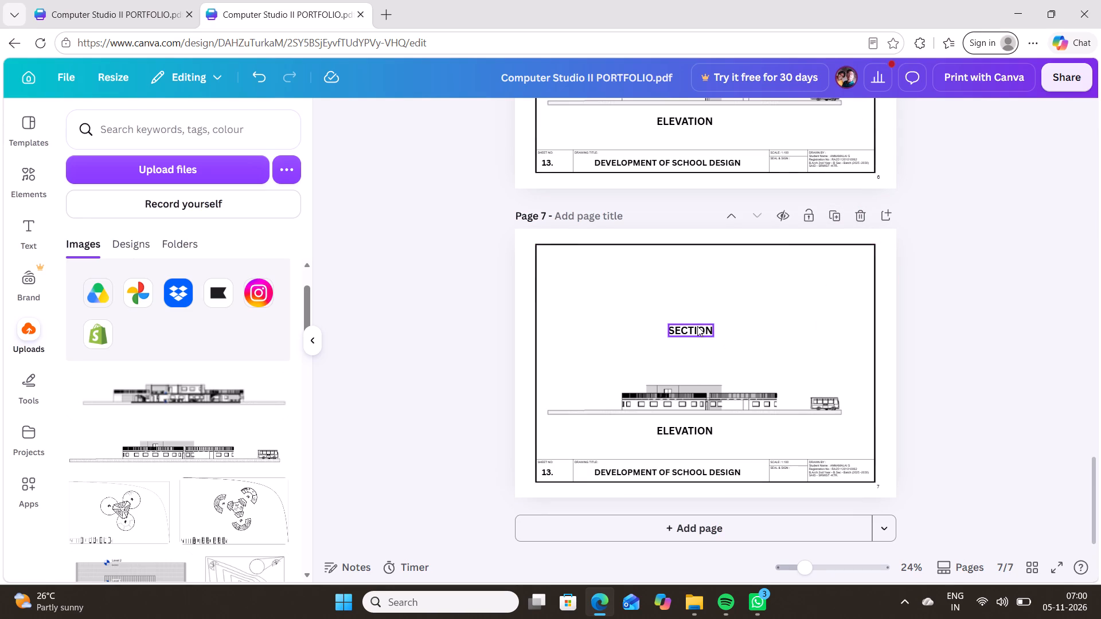
click(697, 326)
key(Delete)
click(719, 401)
key(Delete)
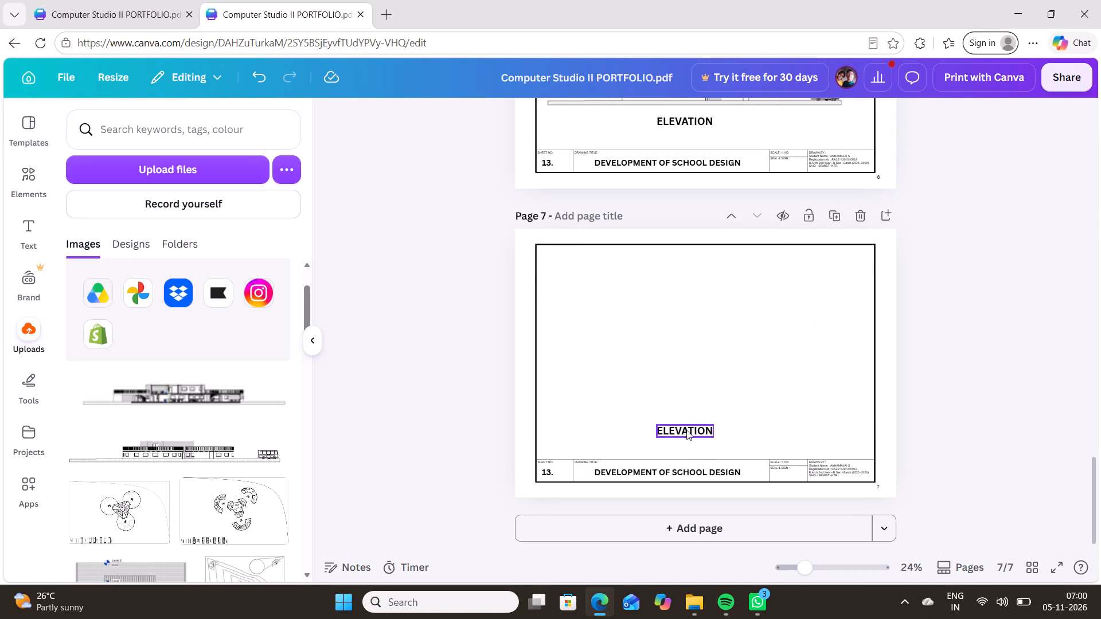
Open the ELEVATION label's text on page 7 for editing.
double_click(686, 430)
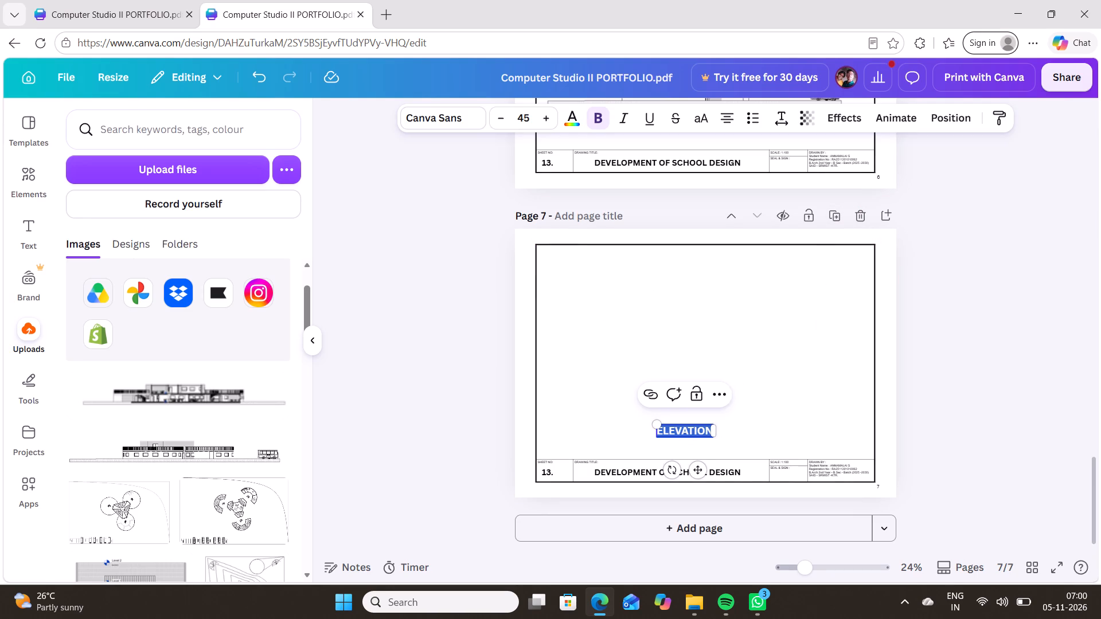